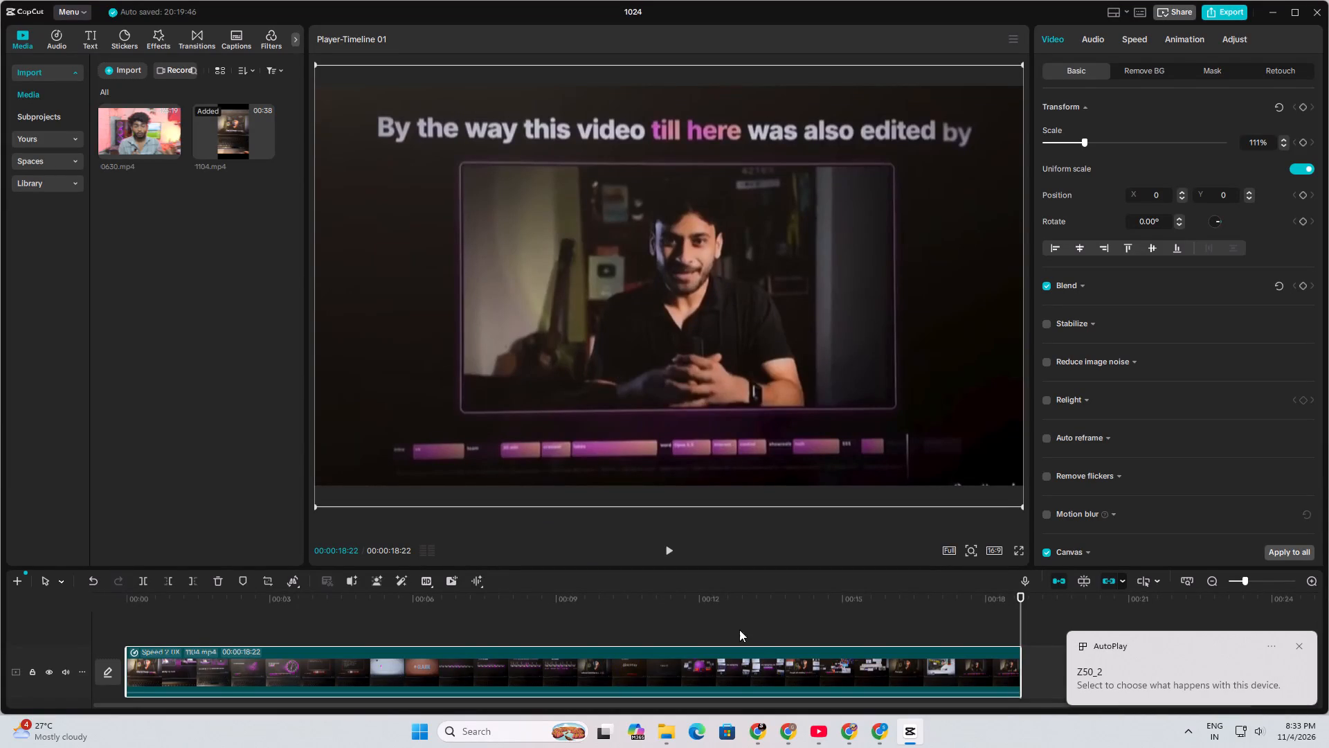
Switch to File Explorer and cut clips DSC_1523, DSC_1524 and DSC_1525 from the DCIM folder 101NZ502 on the Z50_2 camera.
{"action": "left_click", "coordinate": [666, 738]}
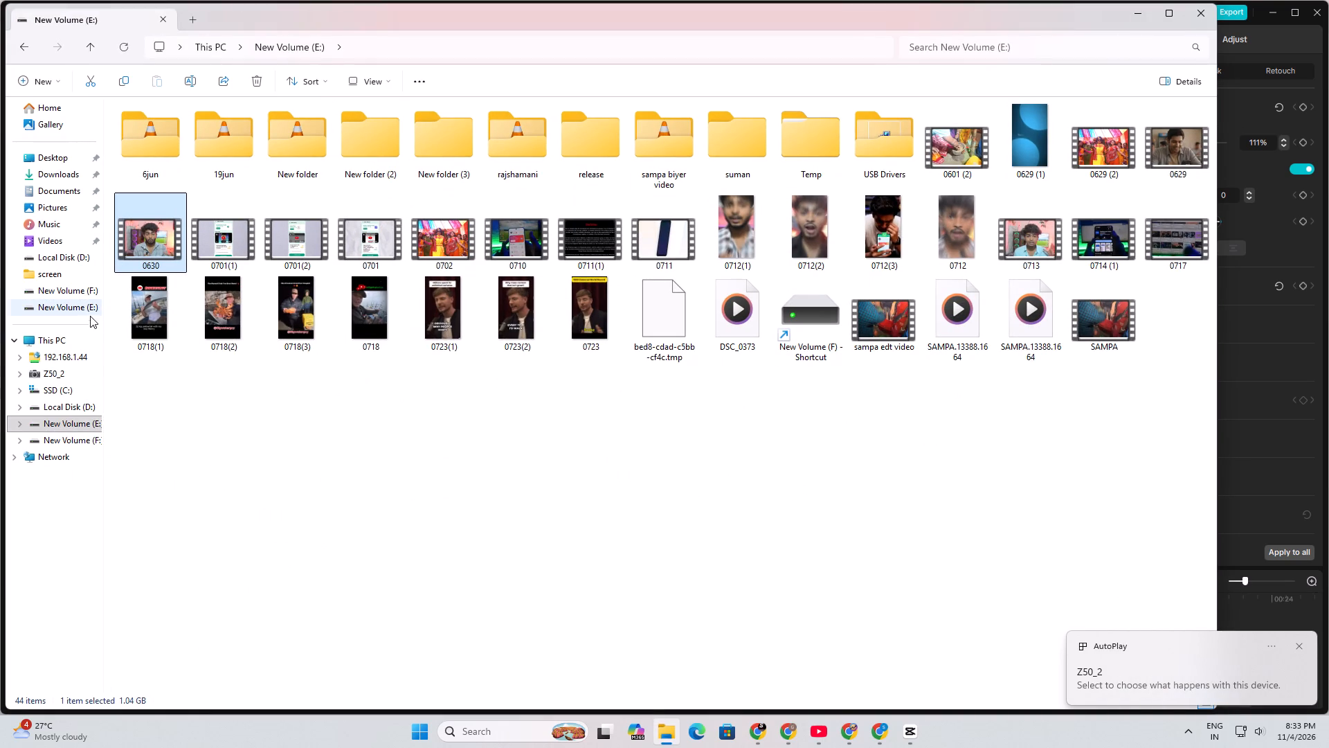
{"action": "left_click", "coordinate": [67, 369]}
{"action": "double_click", "coordinate": [215, 117]}
{"action": "double_click", "coordinate": [238, 126]}
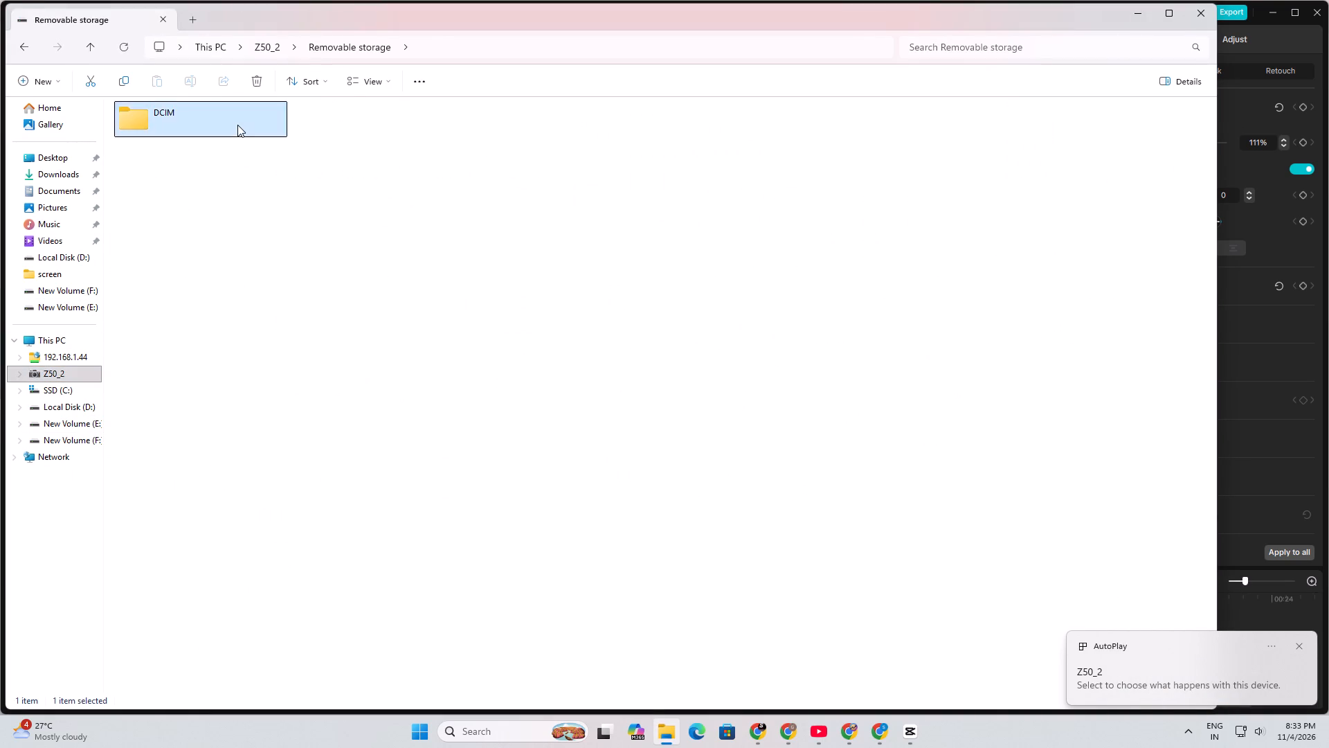
{"action": "double_click", "coordinate": [343, 125]}
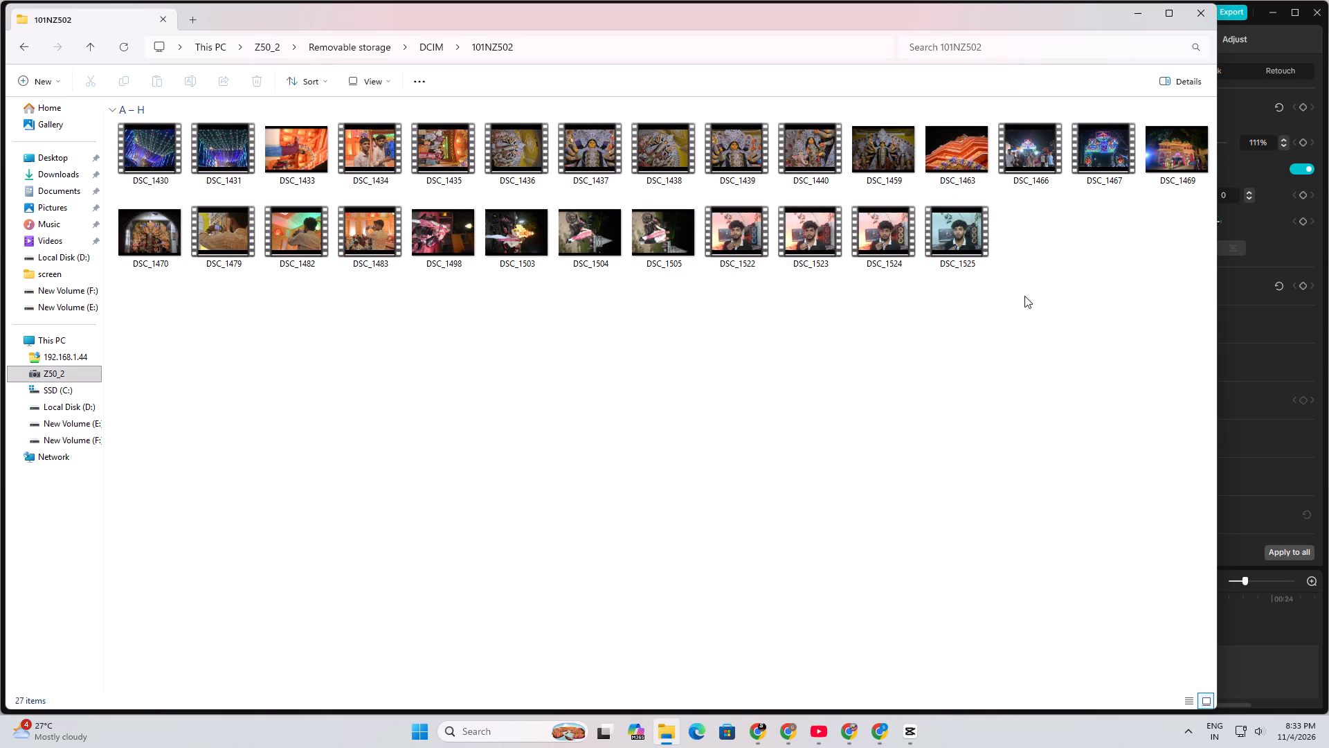
{"action": "left_click_drag", "start_coordinate": [1058, 272], "coordinate": [822, 233]}
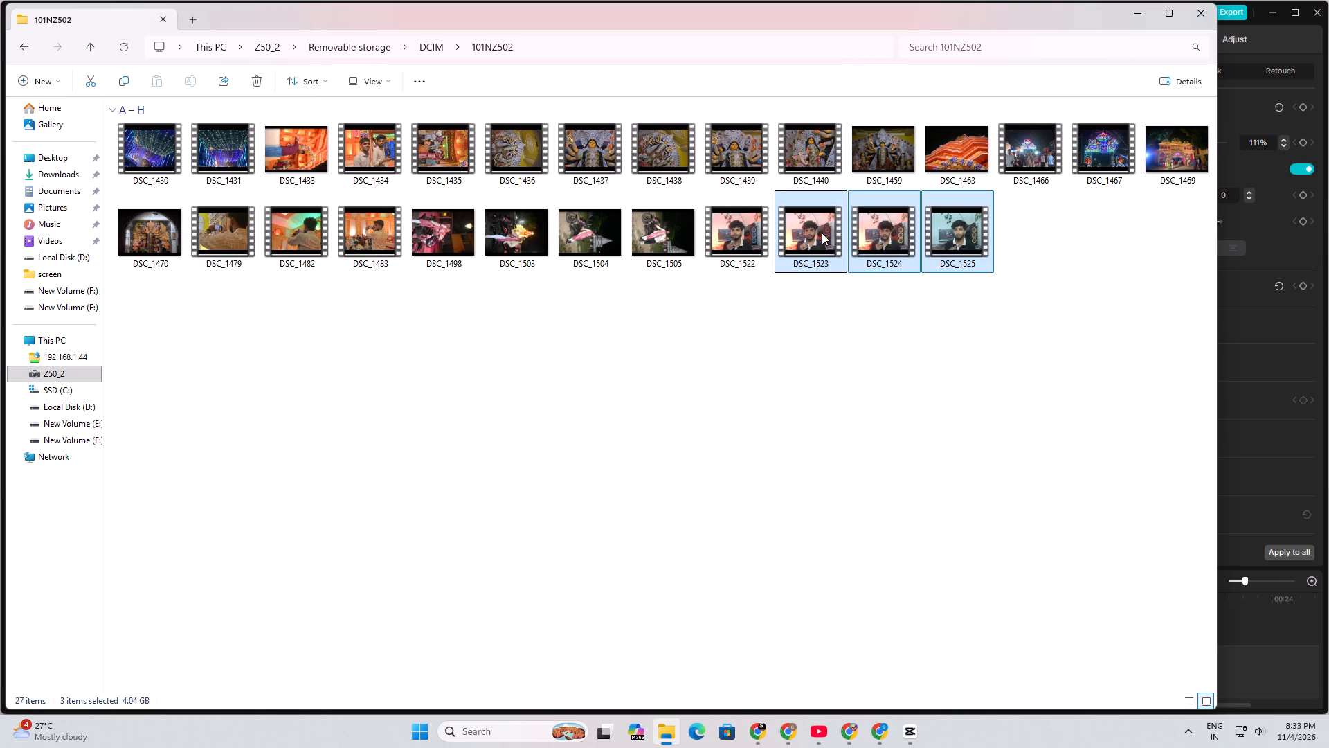
{"action": "left_click", "coordinate": [95, 83]}
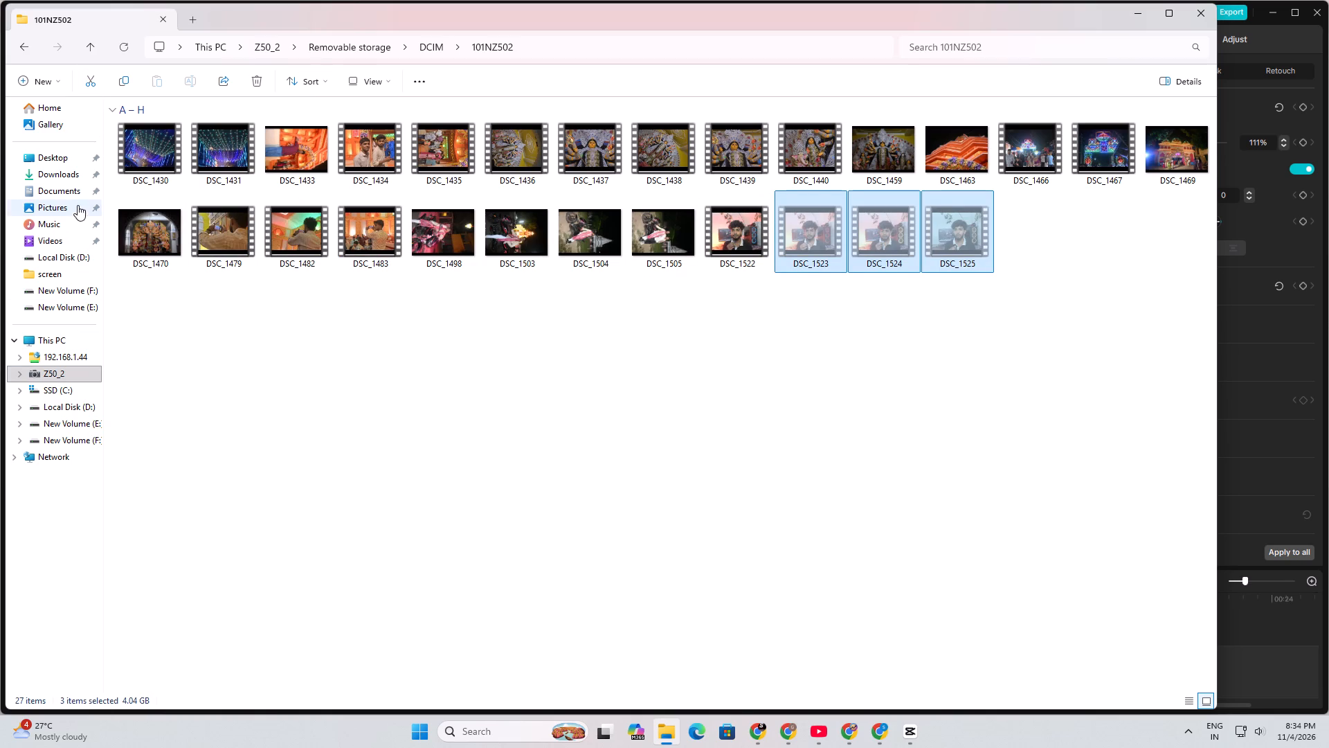
Paste the three cut camera clips into the rajshamani folder on New Volume (E:).
{"action": "left_click", "coordinate": [84, 347]}
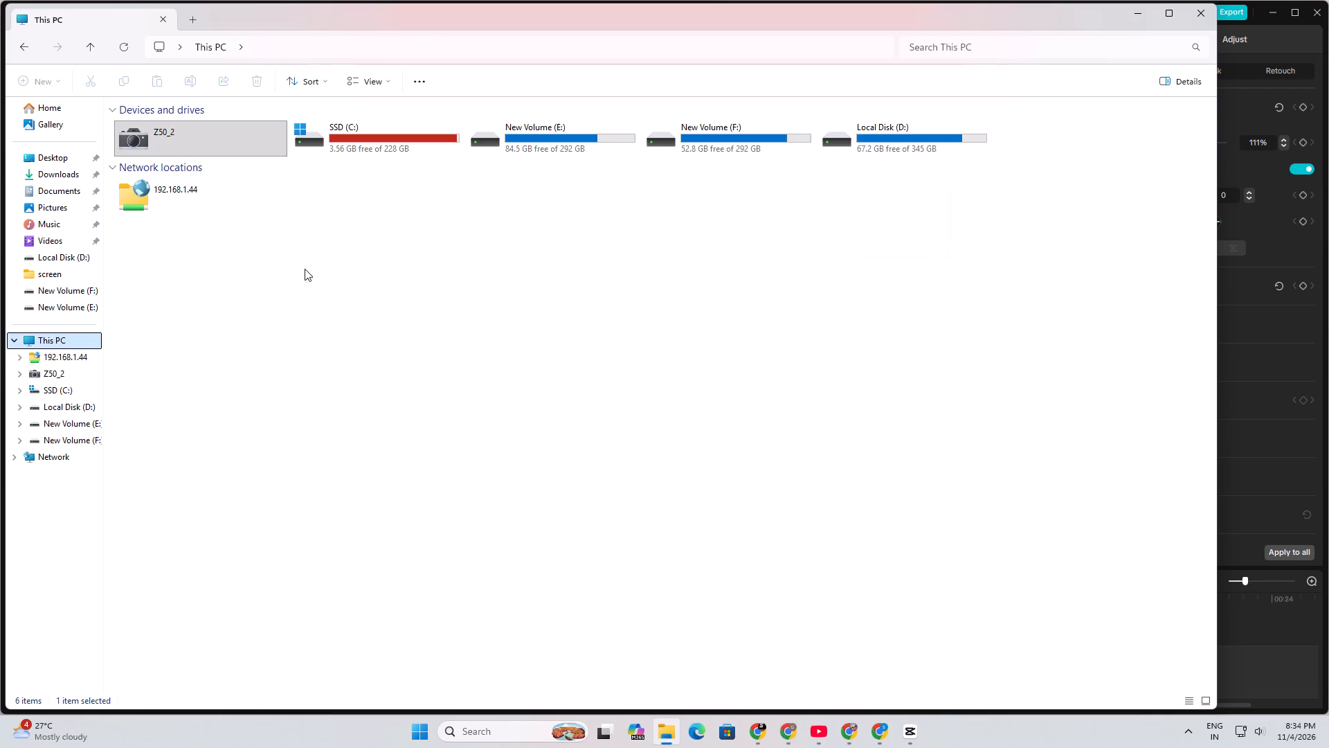
{"action": "double_click", "coordinate": [703, 145]}
{"action": "left_click", "coordinate": [705, 160]}
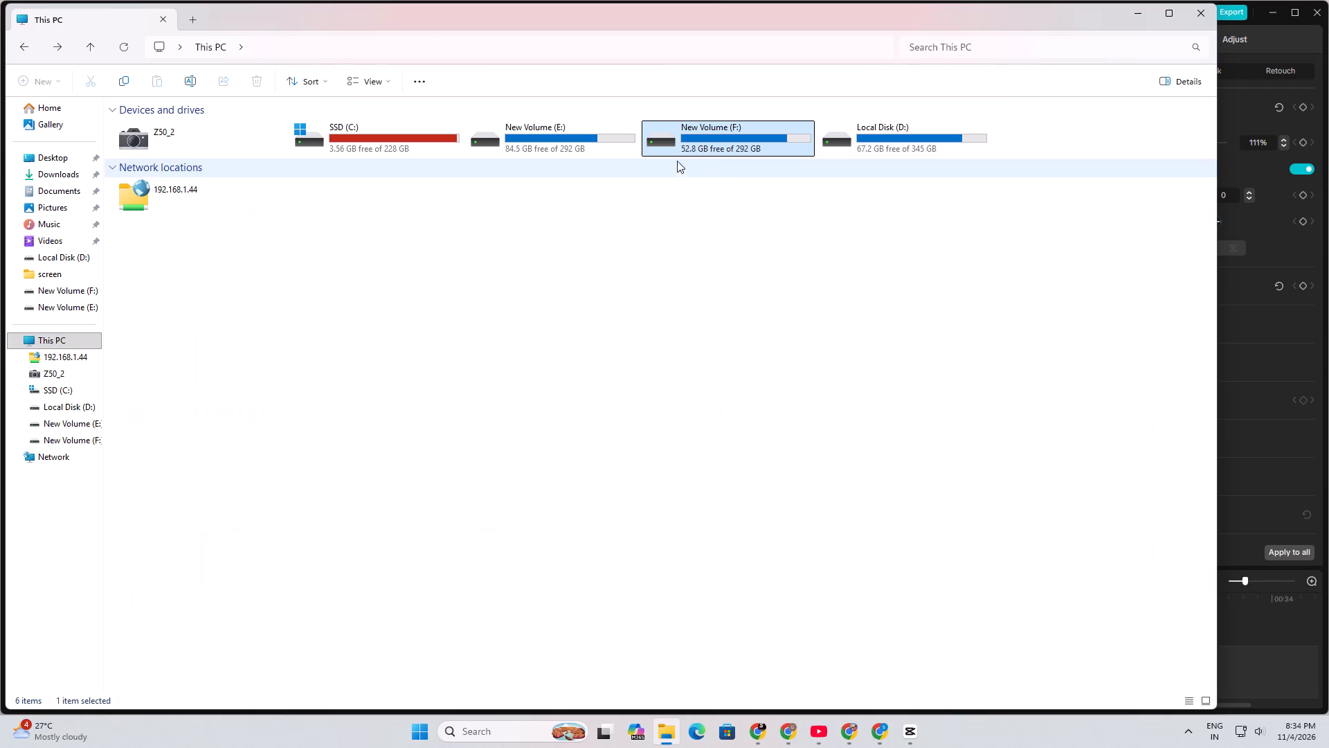
{"action": "double_click", "coordinate": [553, 150]}
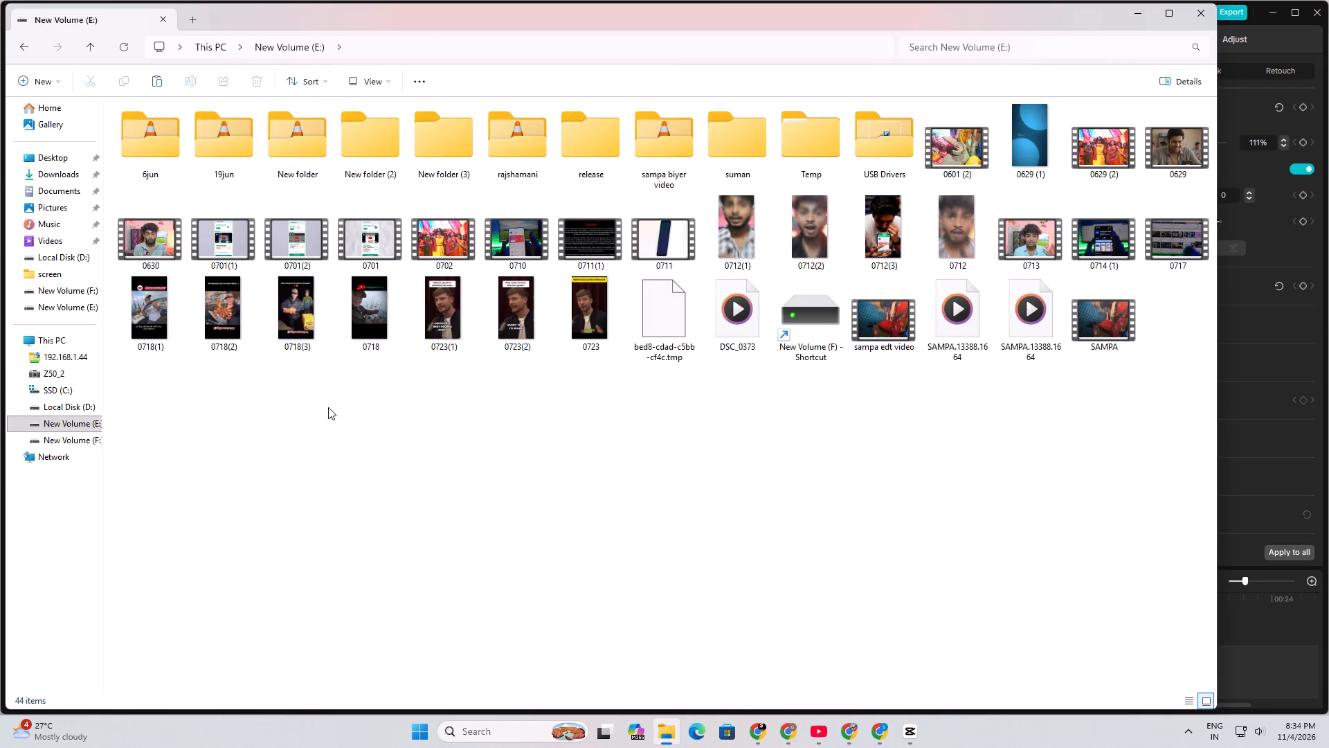
{"action": "double_click", "coordinate": [508, 175]}
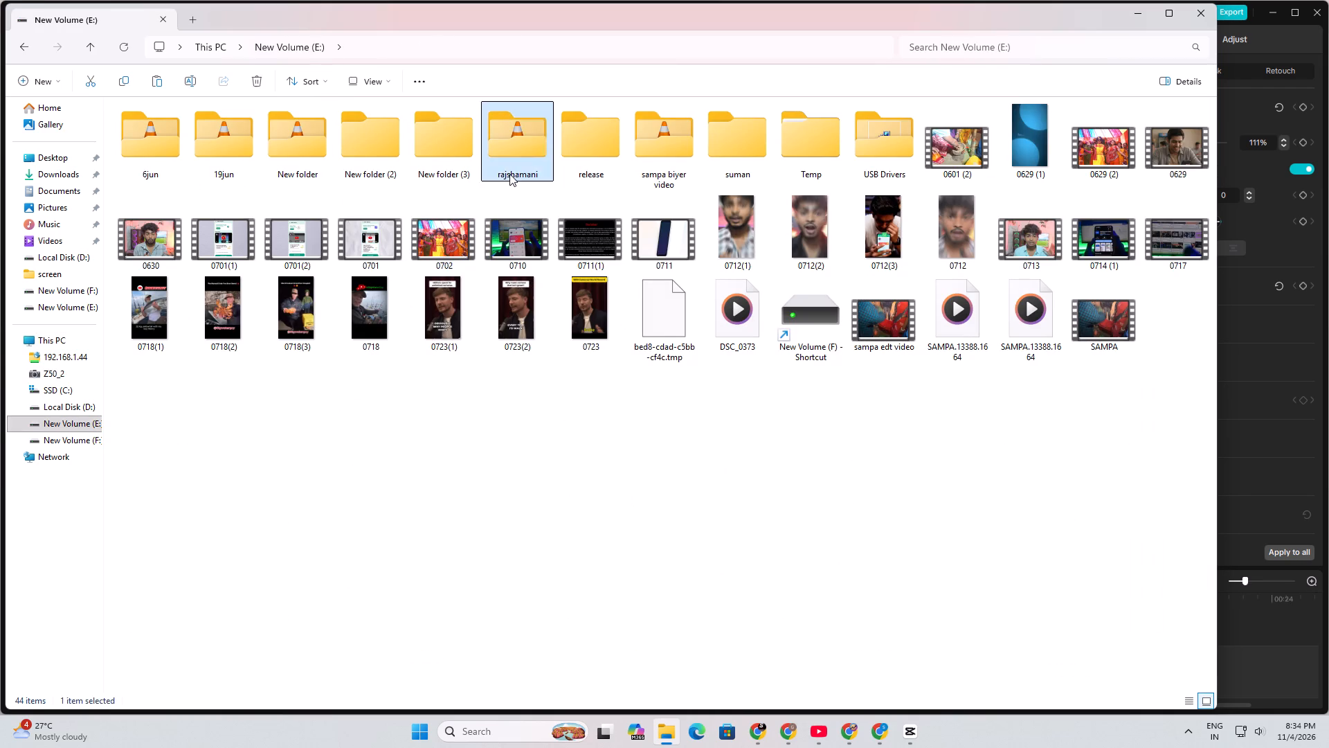
{"action": "left_click", "coordinate": [168, 87]}
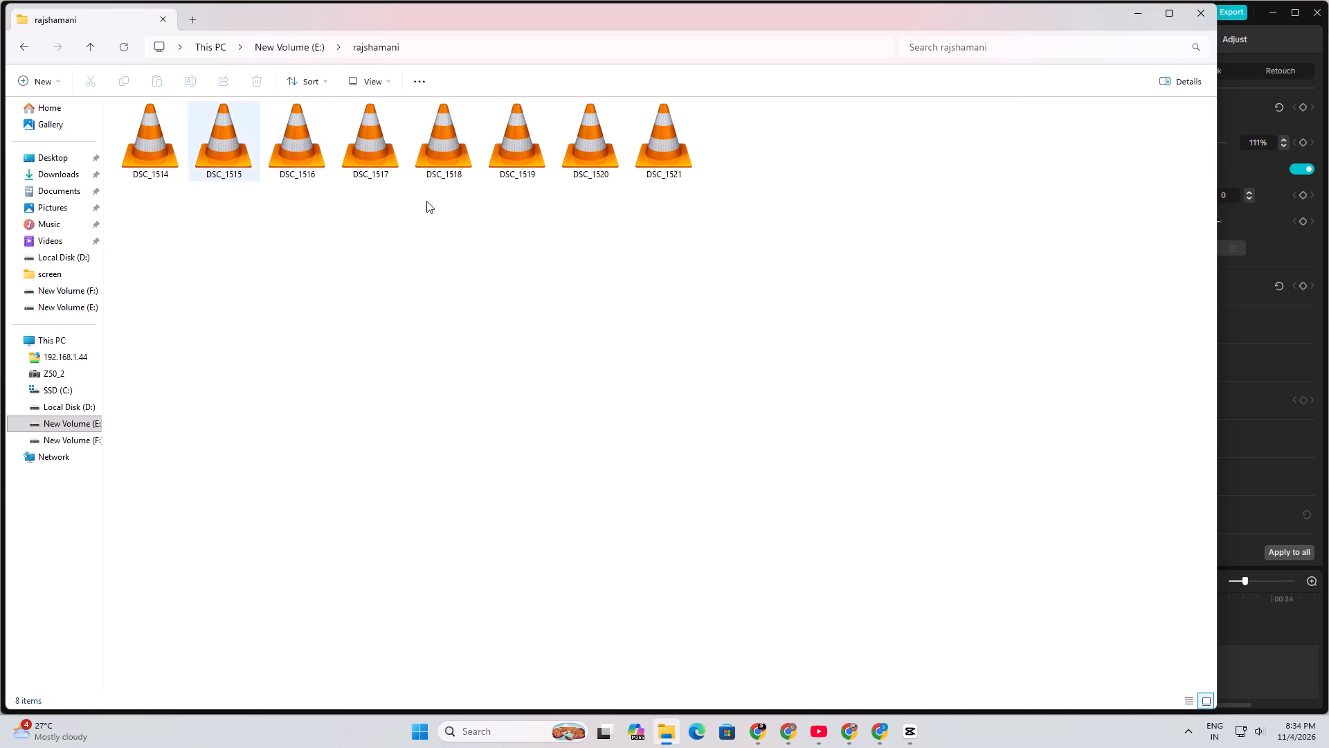
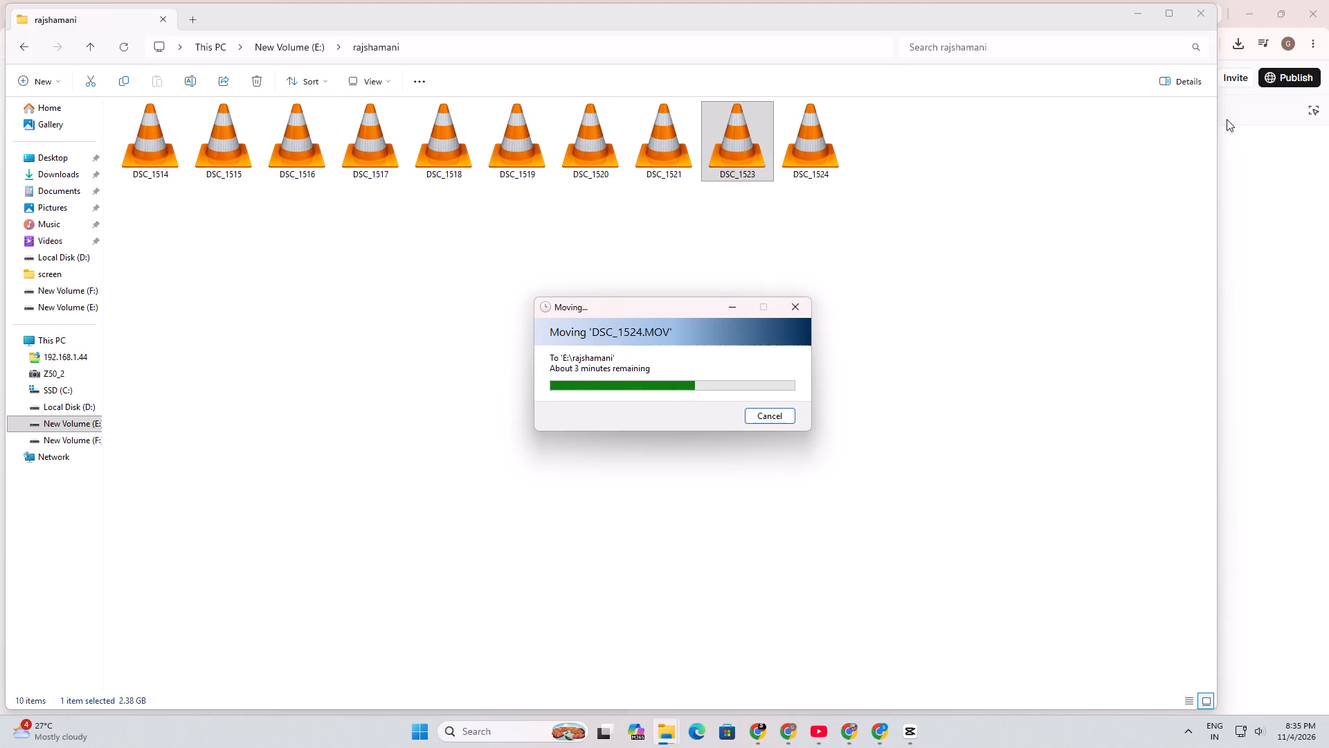
{"action": "left_click", "coordinate": [1144, 16]}
Switch to CapCut, review the 1104.mp4 clip on the timeline and trim its end at 00:00:18:05.
{"action": "left_click", "coordinate": [1250, 12]}
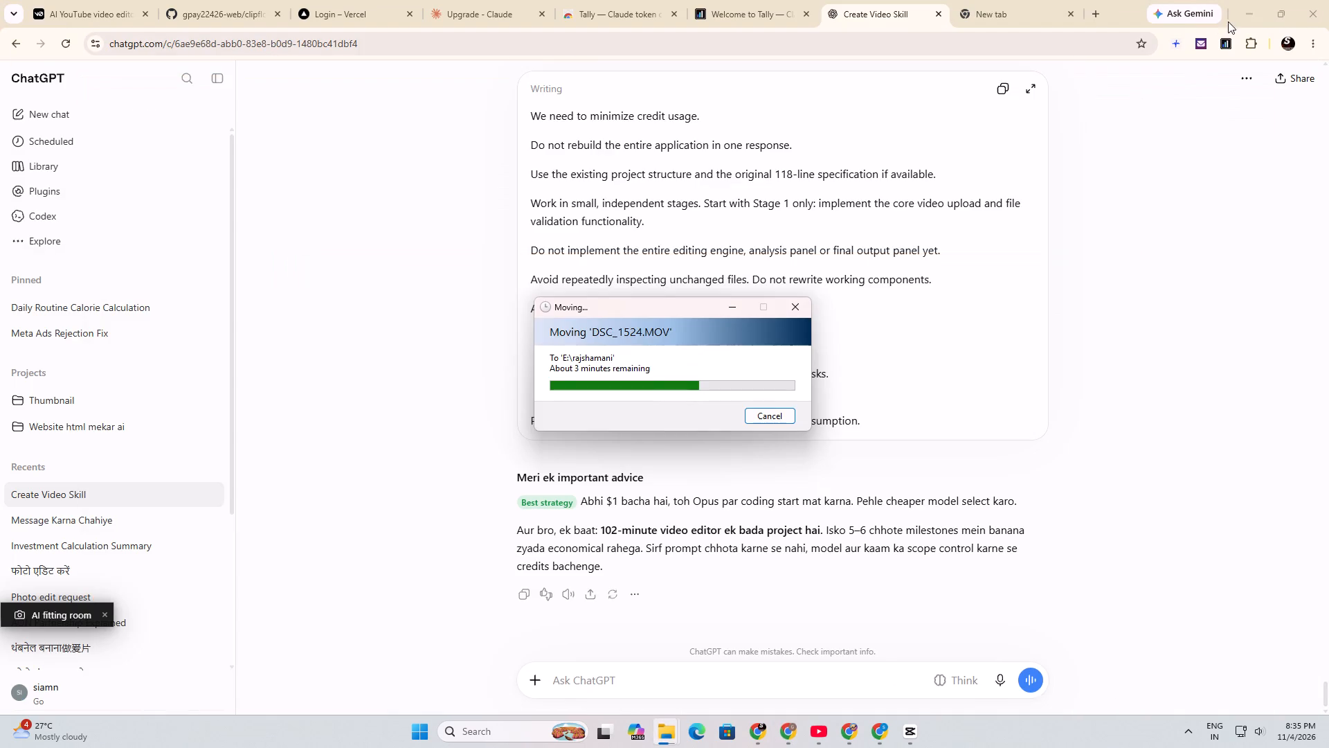
{"action": "left_click", "coordinate": [1254, 8]}
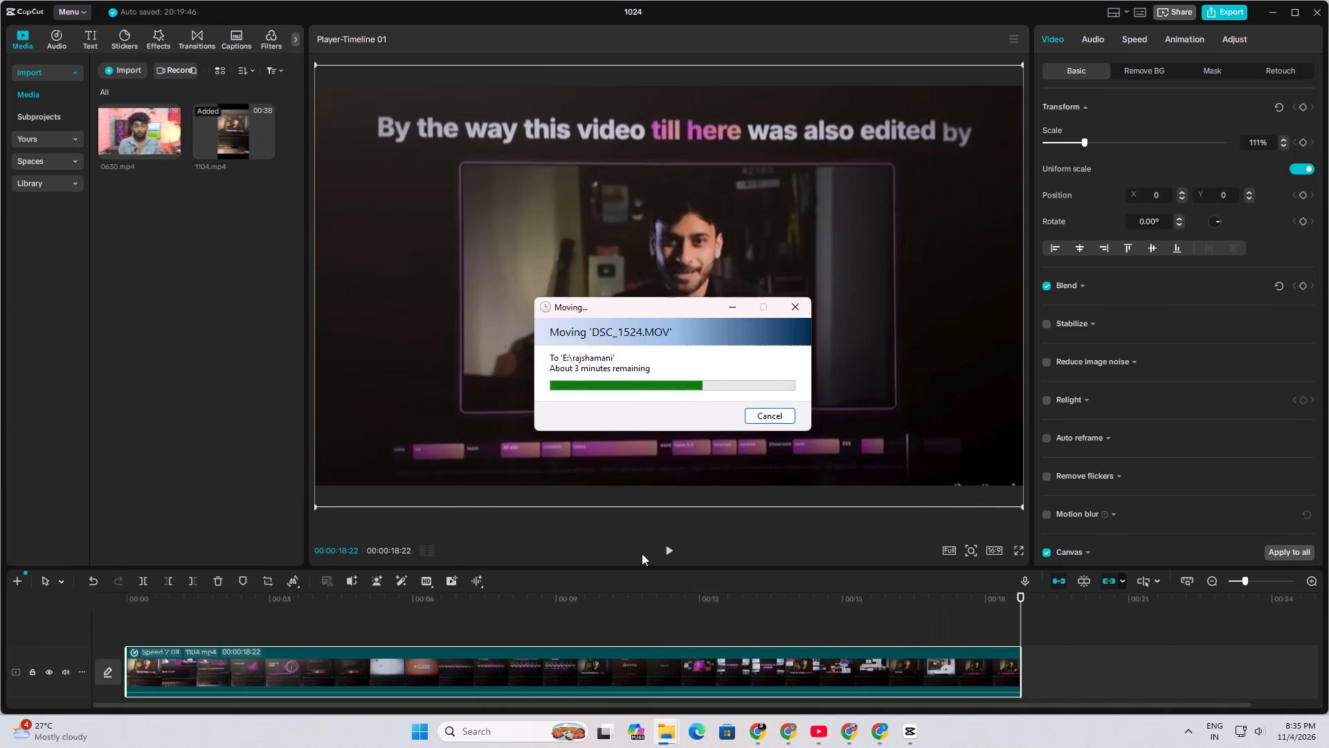
{"action": "left_click_drag", "start_coordinate": [1022, 601], "coordinate": [280, 621]}
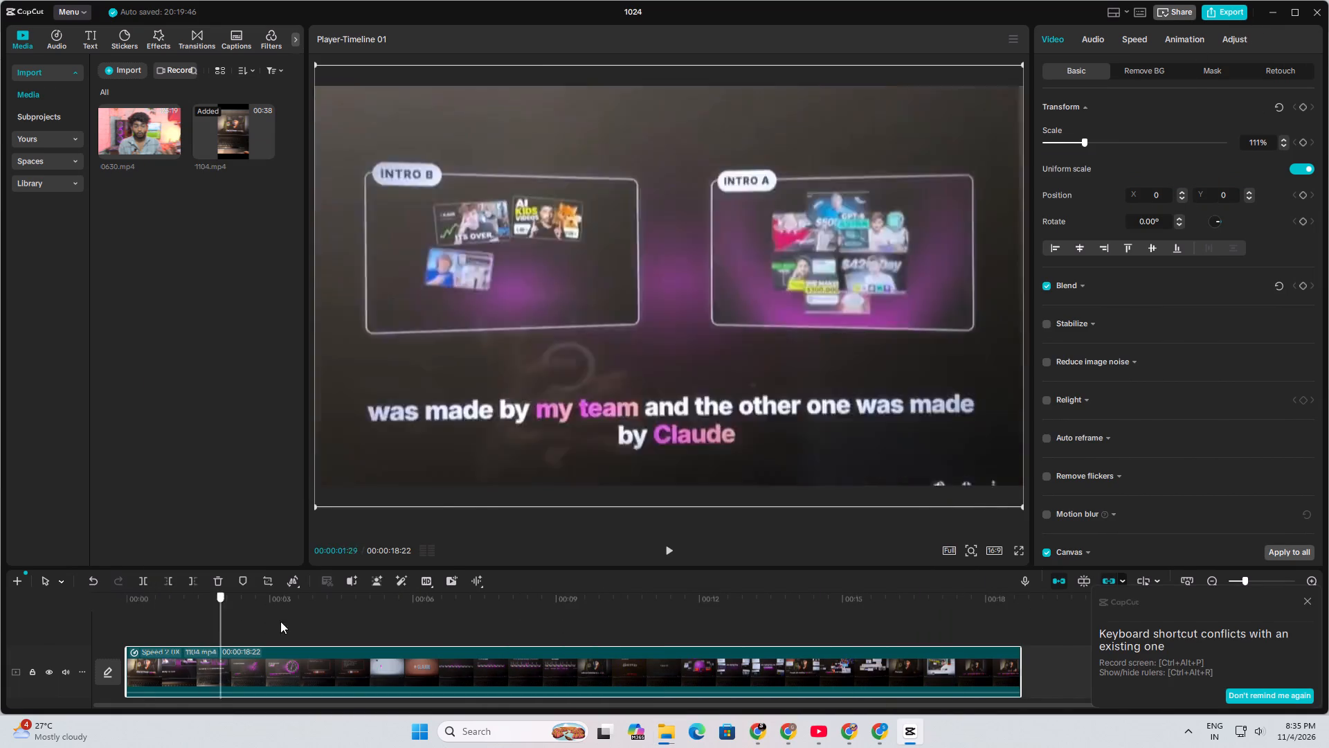
{"action": "left_click_drag", "start_coordinate": [280, 621], "coordinate": [990, 632]}
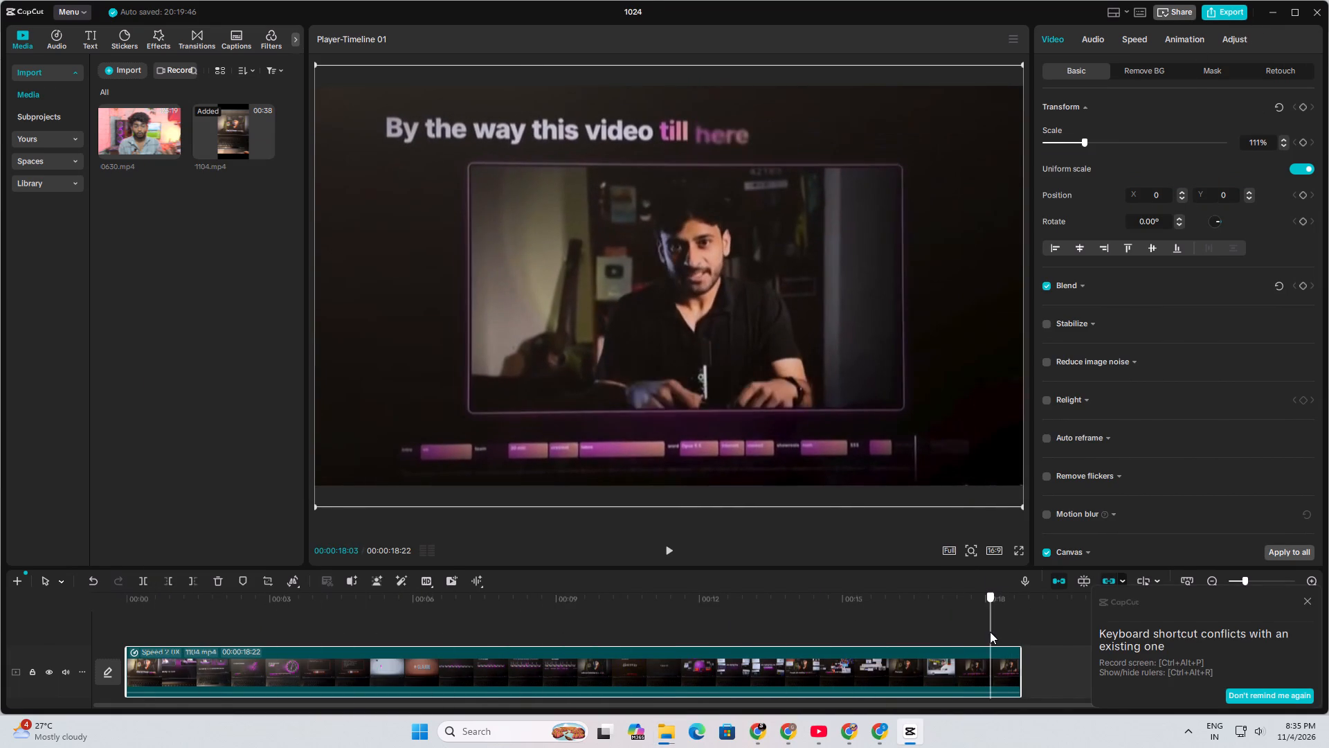
{"action": "left_click_drag", "start_coordinate": [990, 632], "coordinate": [1027, 632]}
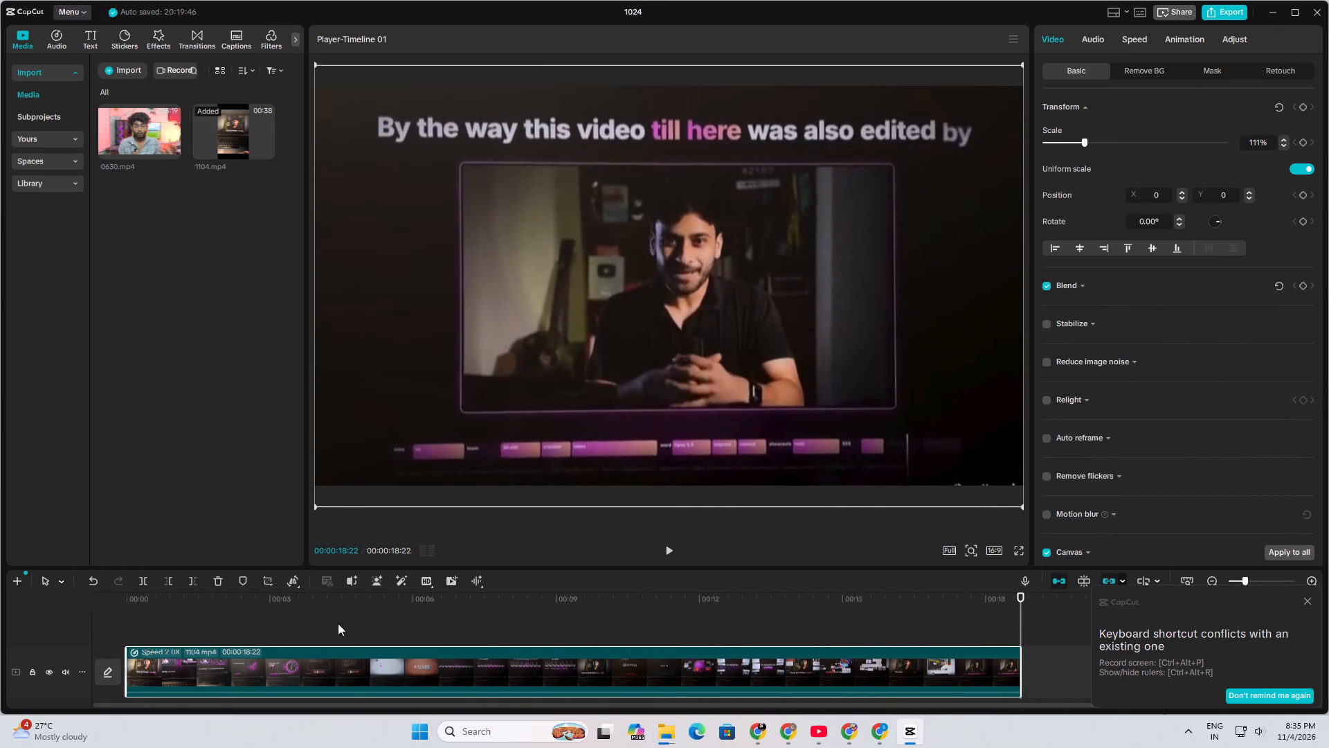
{"action": "left_click", "coordinate": [194, 581]}
{"action": "left_click_drag", "start_coordinate": [1009, 601], "coordinate": [998, 603]}
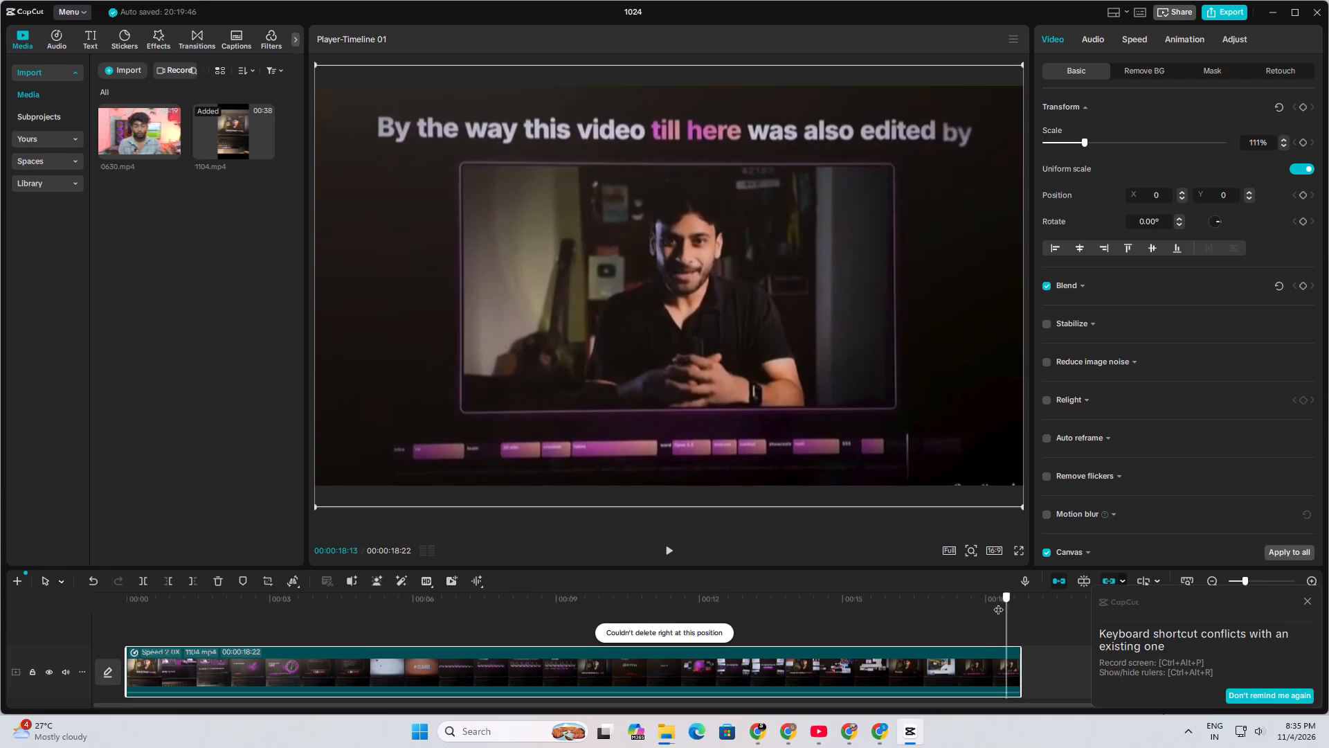
{"action": "left_click_drag", "start_coordinate": [998, 603], "coordinate": [994, 605]}
{"action": "left_click", "coordinate": [197, 585]}
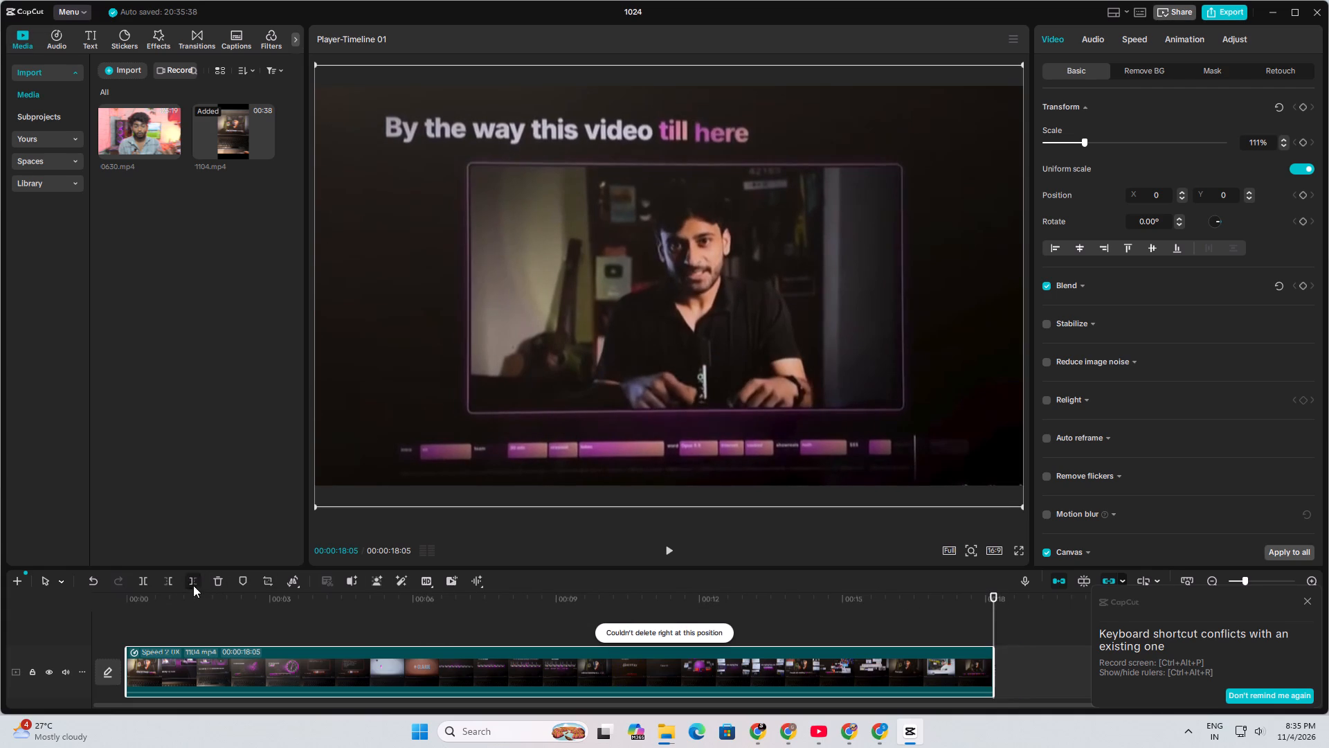
Export the trimmed timeline to drive F: as a 720P H.264 mp4 with Higher bit rate at 30fps.
{"action": "left_click", "coordinate": [1225, 12]}
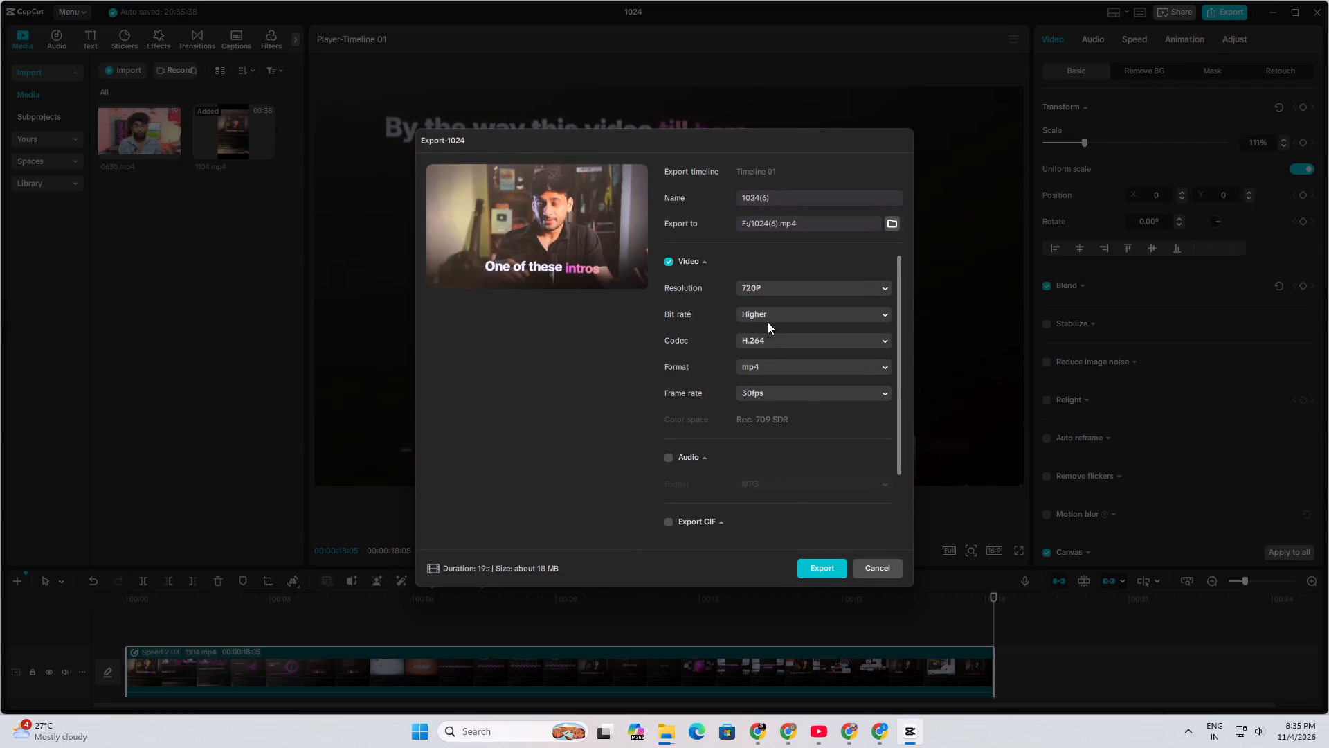
{"action": "left_click", "coordinate": [818, 292]}
{"action": "left_click", "coordinate": [522, 434]}
{"action": "left_click", "coordinate": [826, 572]}
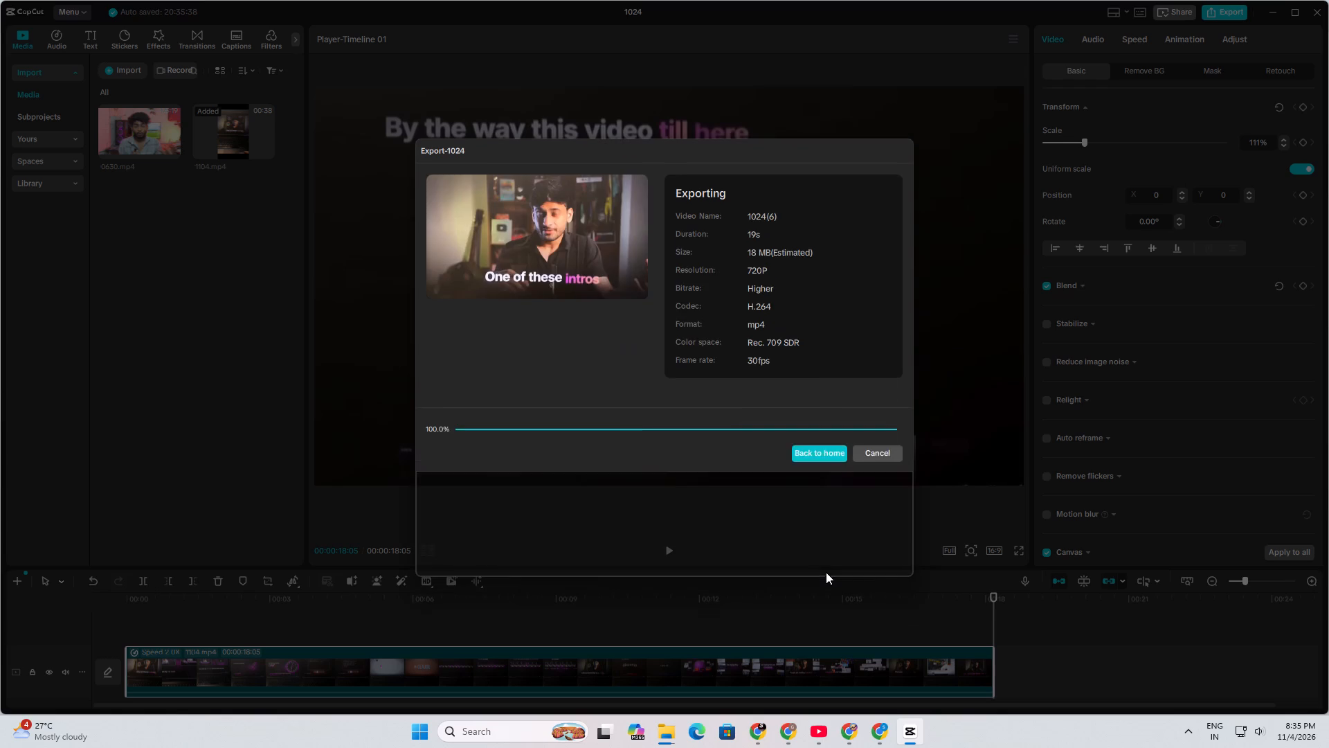
Play the preview of the exported video.
{"action": "left_click", "coordinate": [431, 260]}
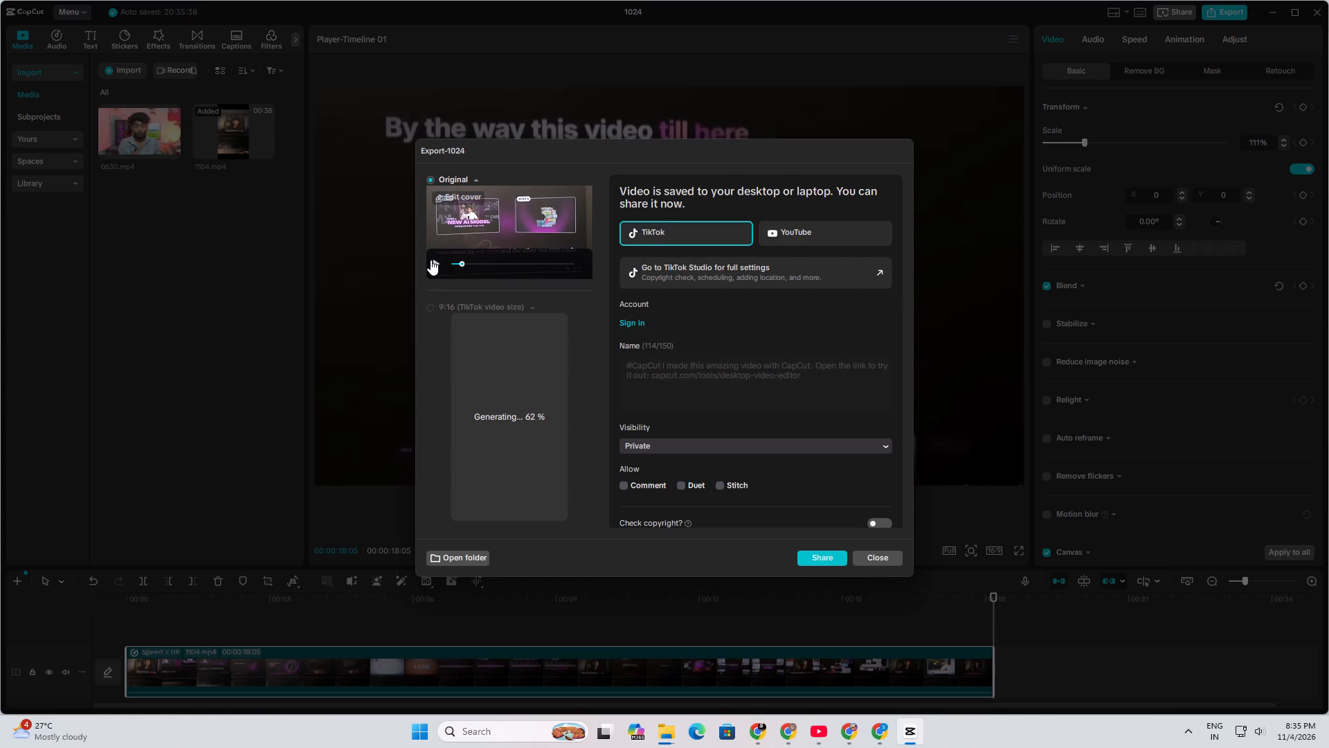
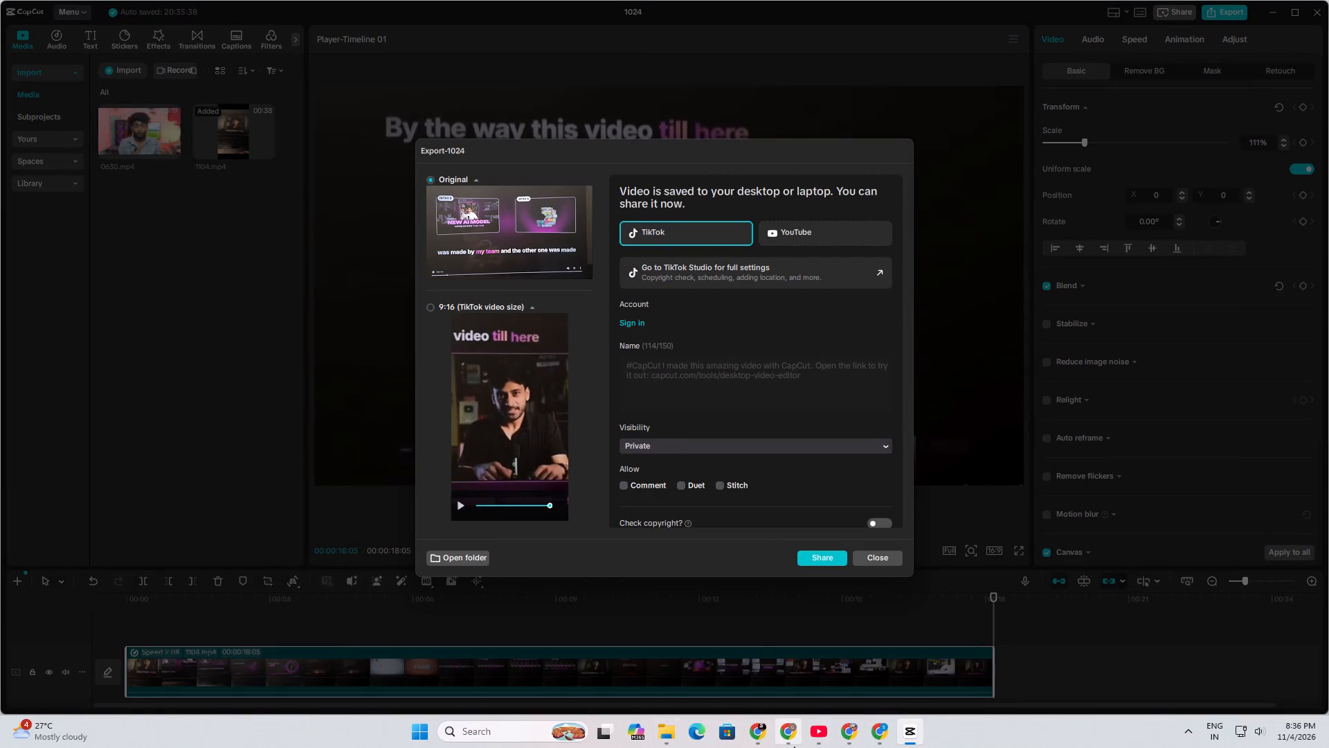
Check the rajshamani folder, return to CapCut, close the export window and delete the 1104.mp4 clip from the timeline.
{"action": "left_click", "coordinate": [671, 736]}
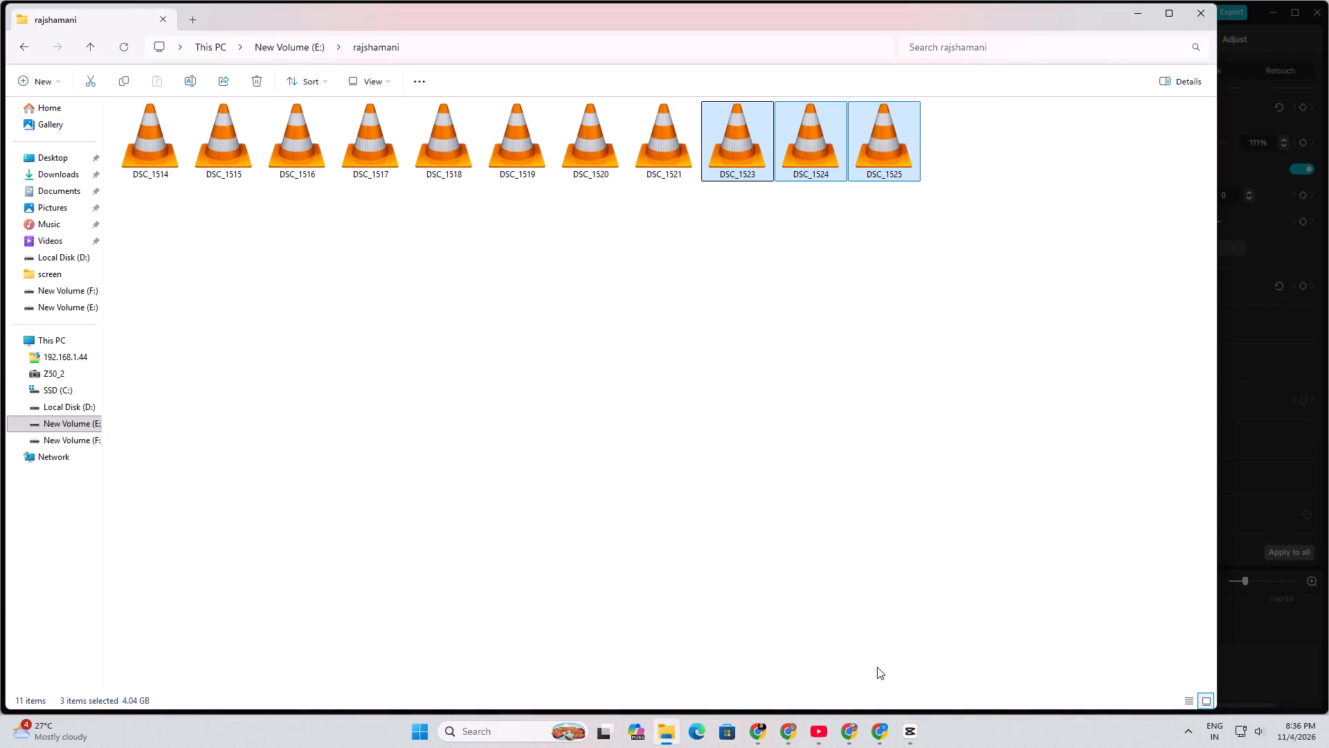
{"action": "left_click", "coordinate": [913, 729]}
{"action": "left_click", "coordinate": [888, 553]}
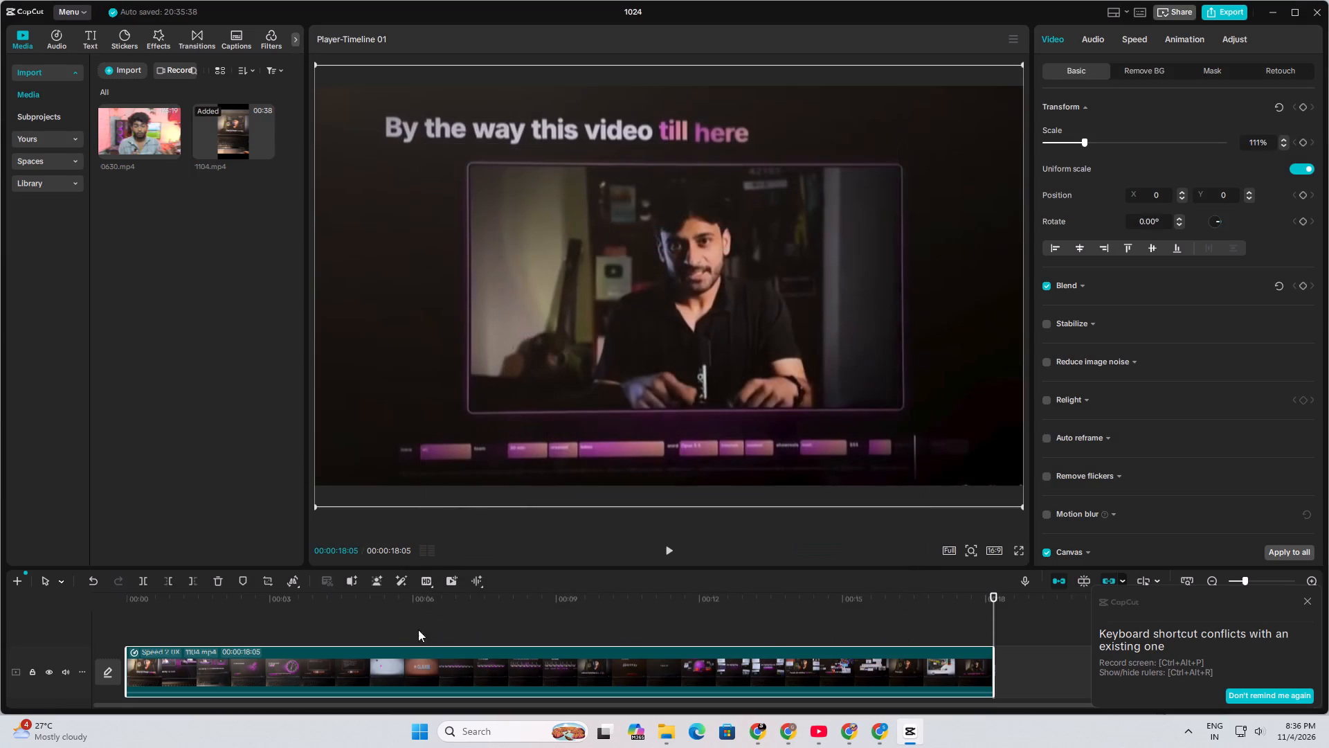
{"action": "left_click", "coordinate": [222, 585]}
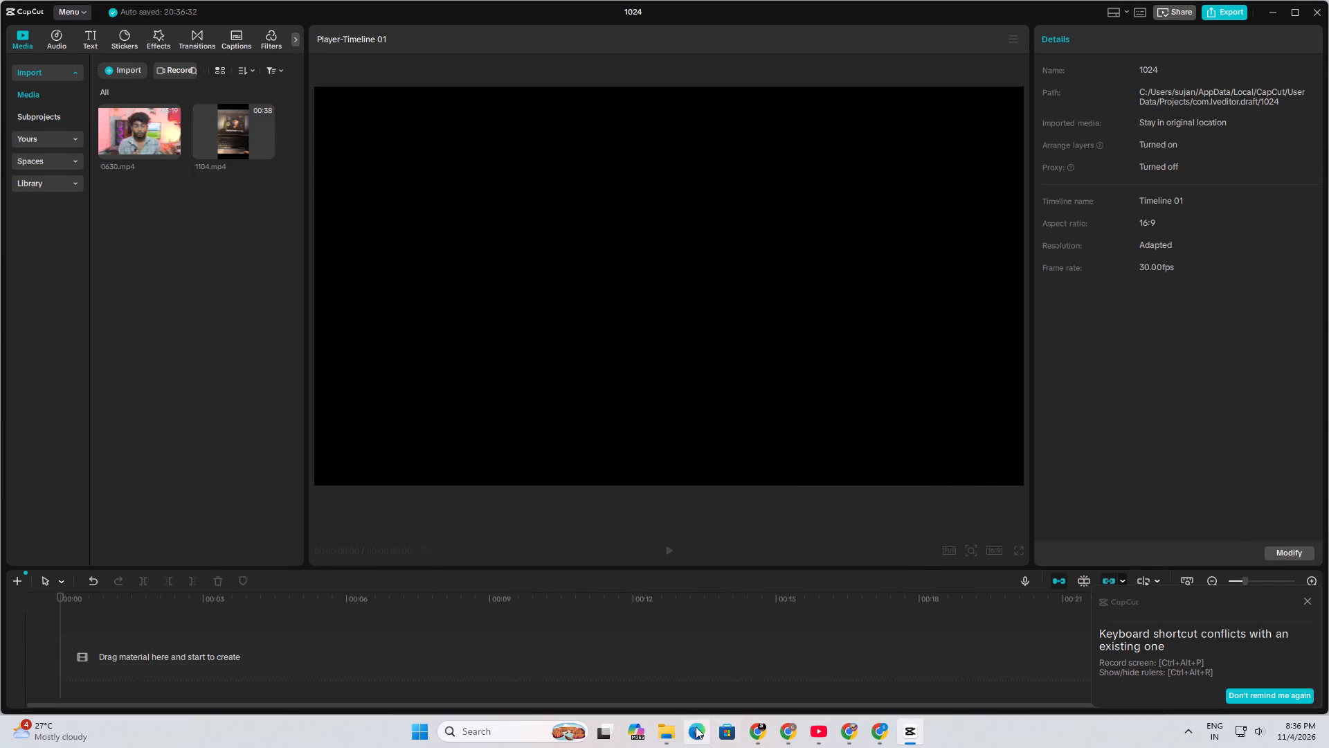
Import clips DSC_1523, DSC_1524 and DSC_1525 from File Explorer's rajshamani folder into the CapCut project's media library.
{"action": "left_click", "coordinate": [663, 731]}
{"action": "left_click_drag", "start_coordinate": [759, 168], "coordinate": [876, 688]}
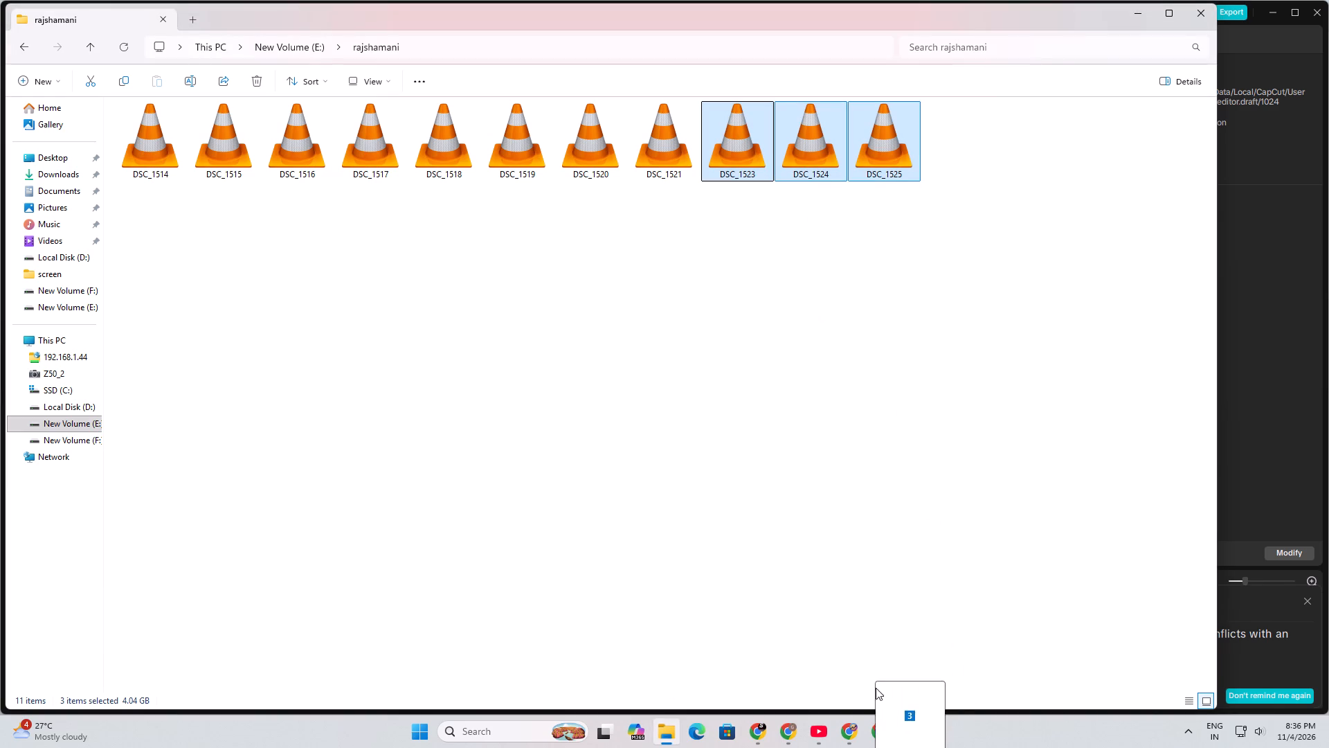
{"action": "left_click_drag", "start_coordinate": [876, 688], "coordinate": [132, 260]}
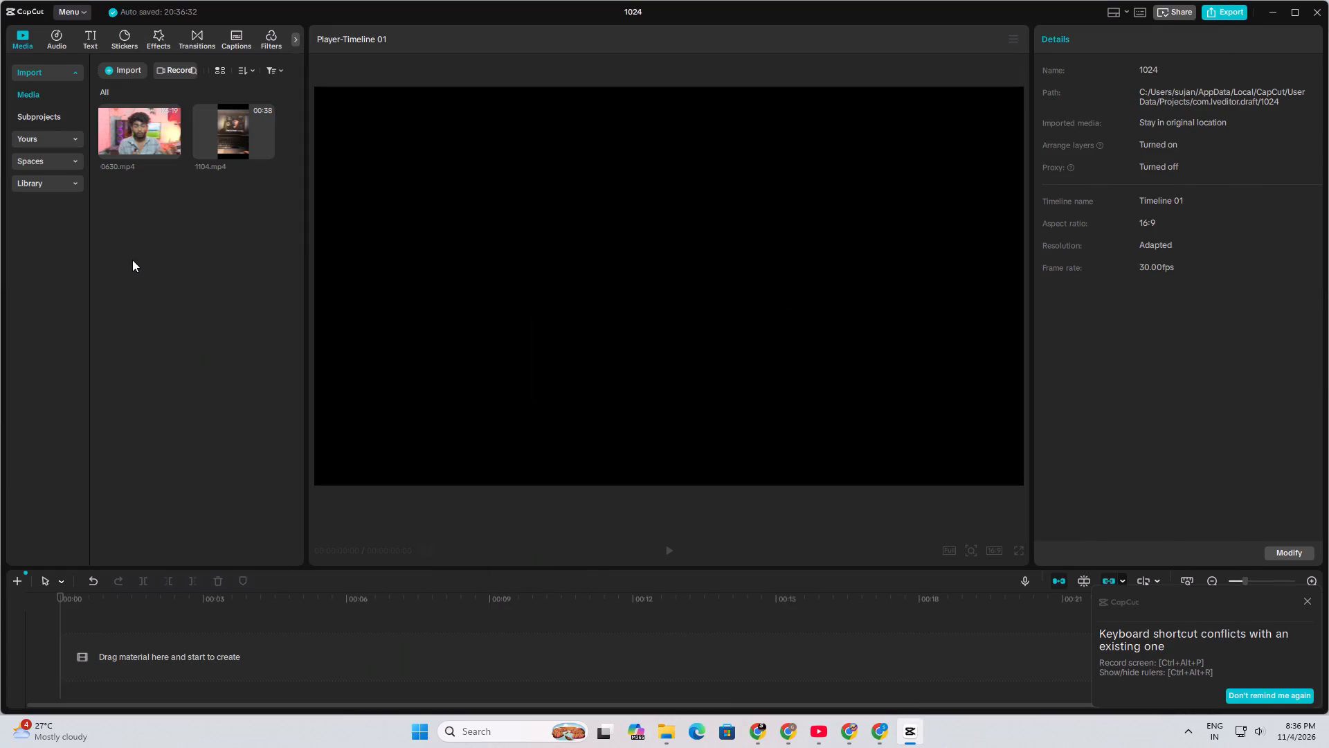
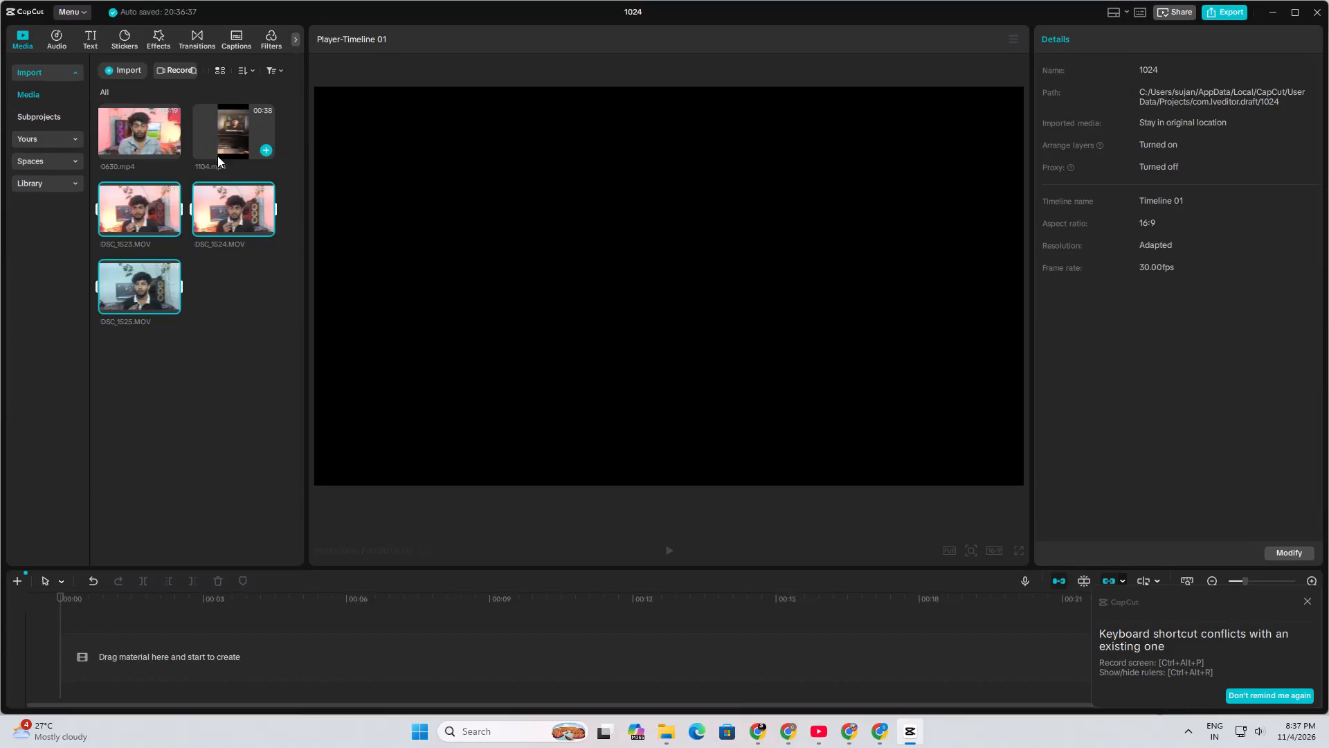
Place DSC_1523.MOV at the start of the empty timeline's main track and mirror the clip horizontally.
{"action": "double_click", "coordinate": [152, 199]}
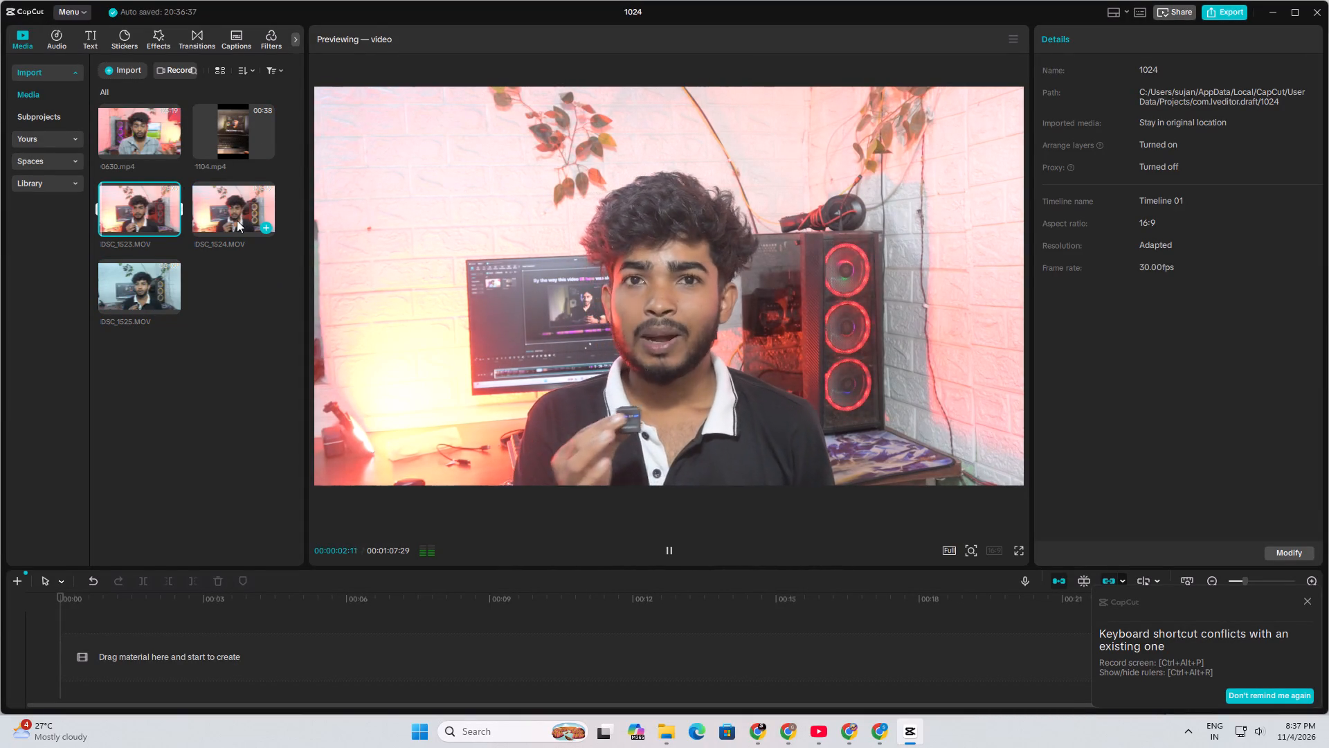
{"action": "double_click", "coordinate": [210, 213]}
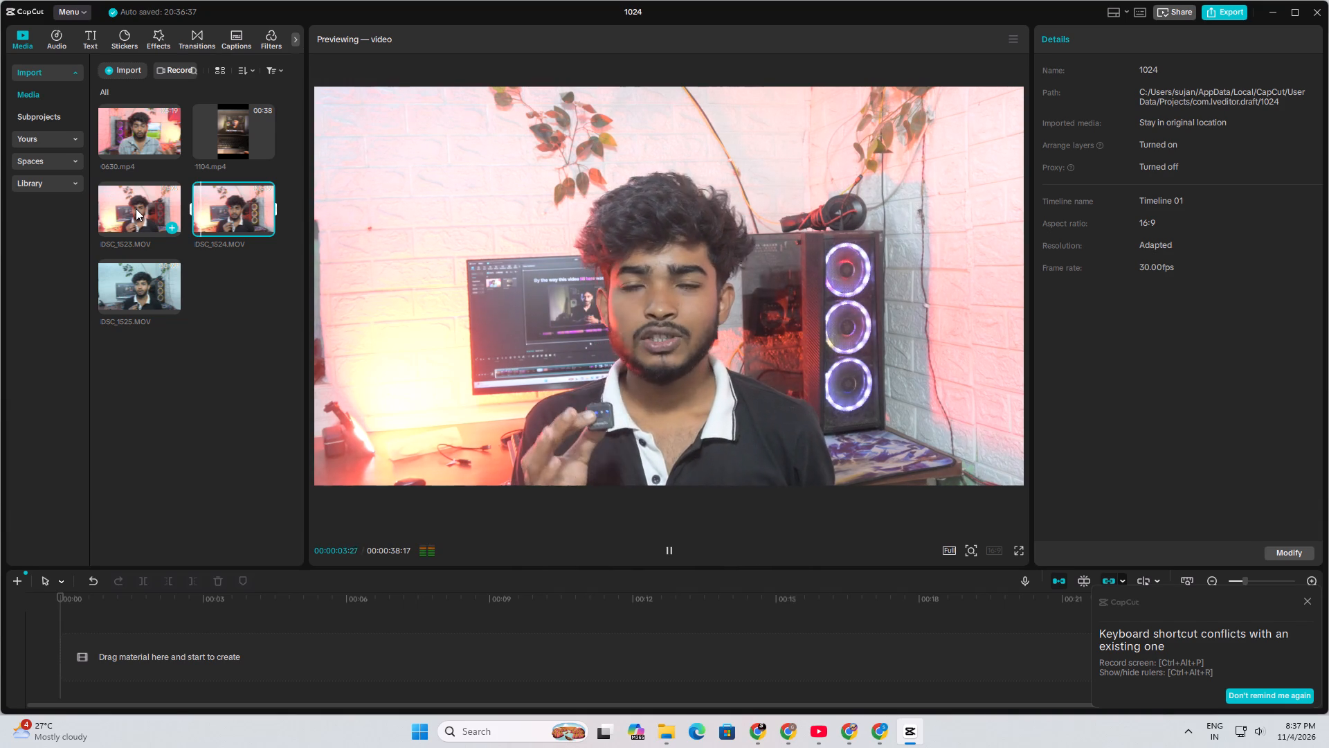
{"action": "left_click_drag", "start_coordinate": [136, 209], "coordinate": [146, 645]}
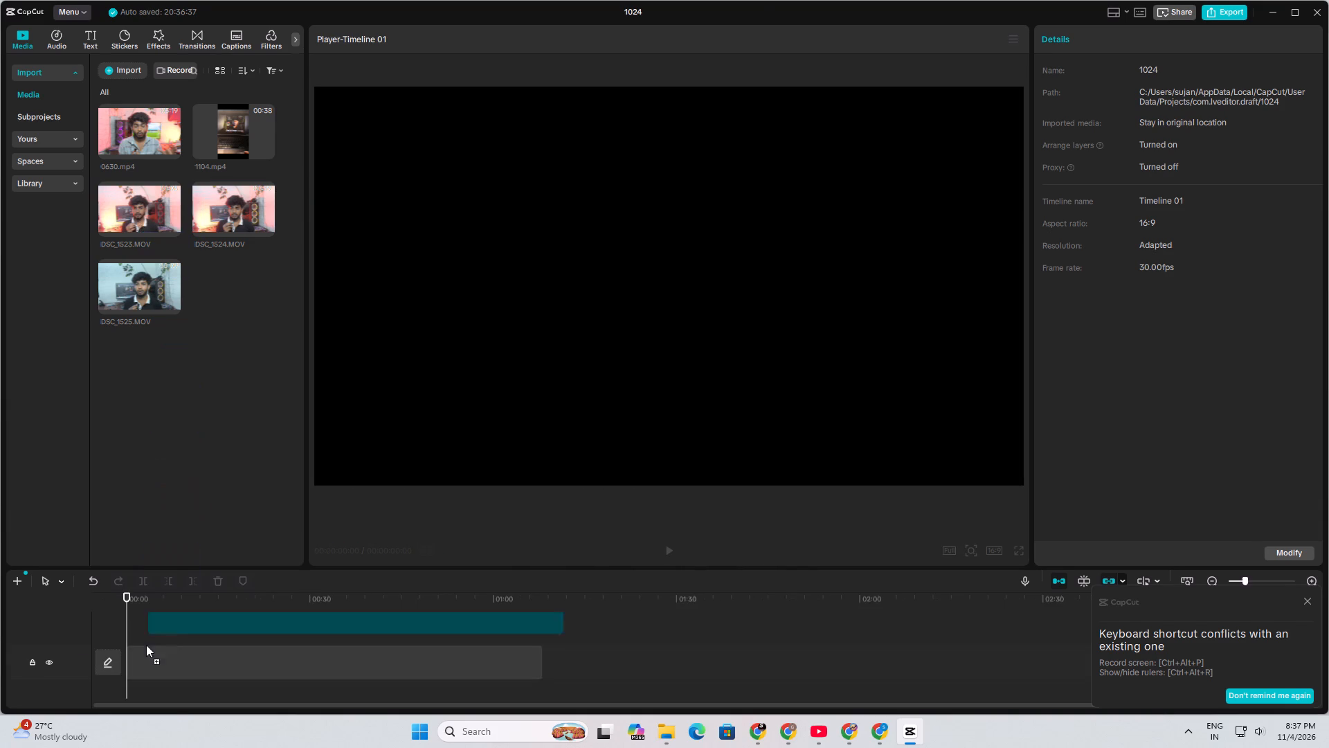
{"action": "left_click_drag", "start_coordinate": [146, 645], "coordinate": [145, 661]}
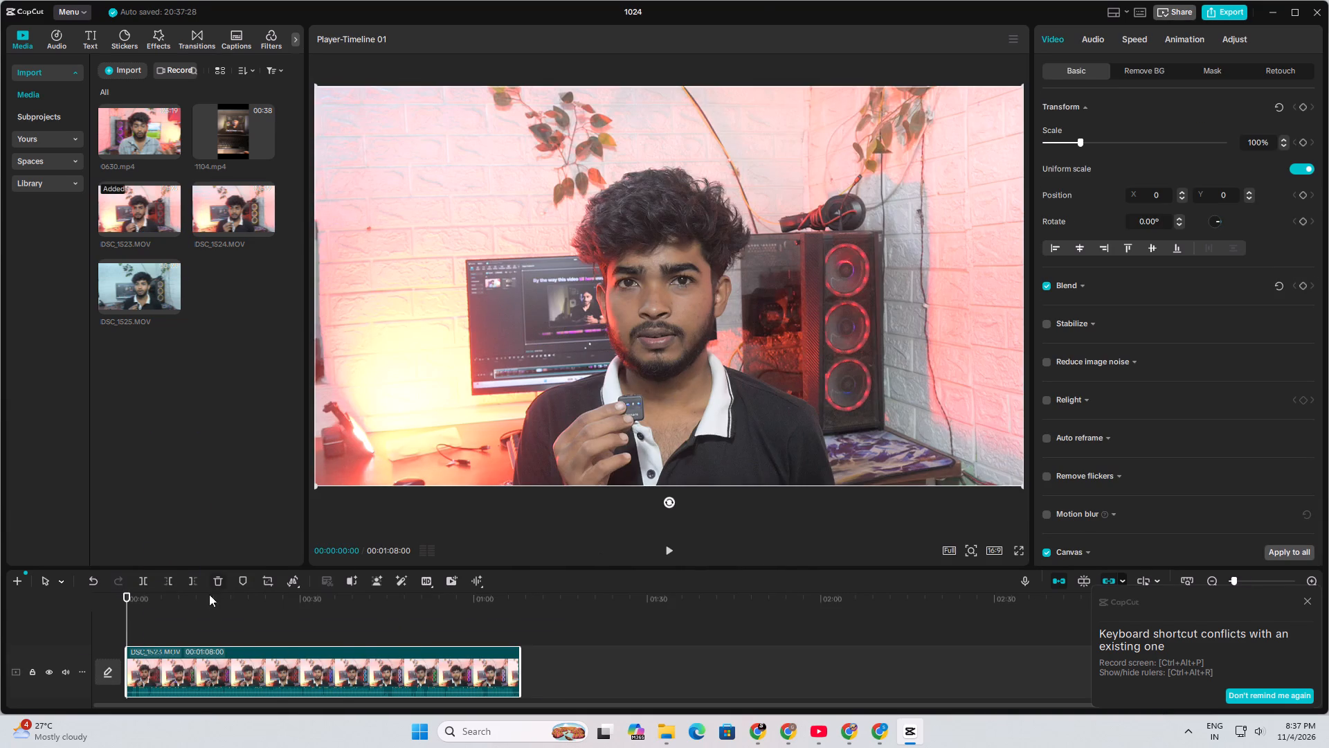
{"action": "left_click", "coordinate": [314, 661]}
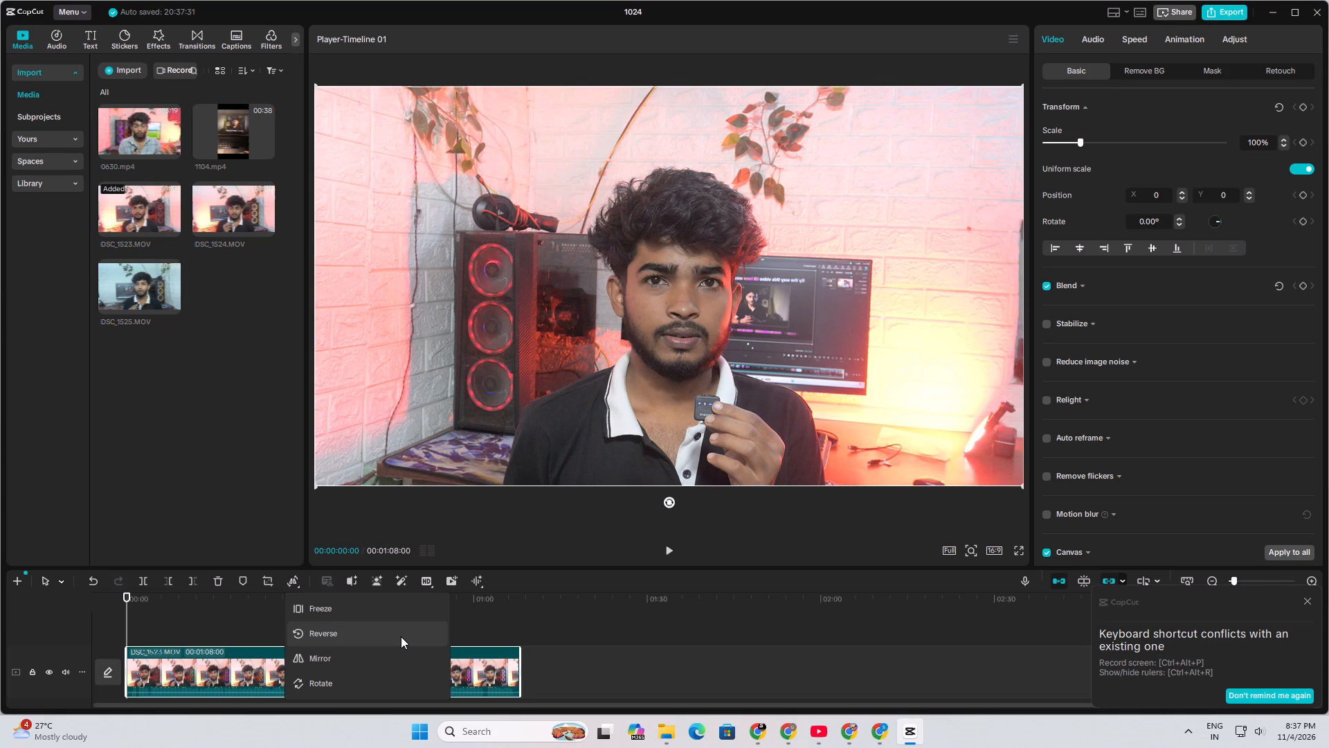
Dismiss the shortcut conflict notice and play the DSC_1523.MOV clip, including in full screen, to review the take.
{"action": "left_click", "coordinate": [669, 552]}
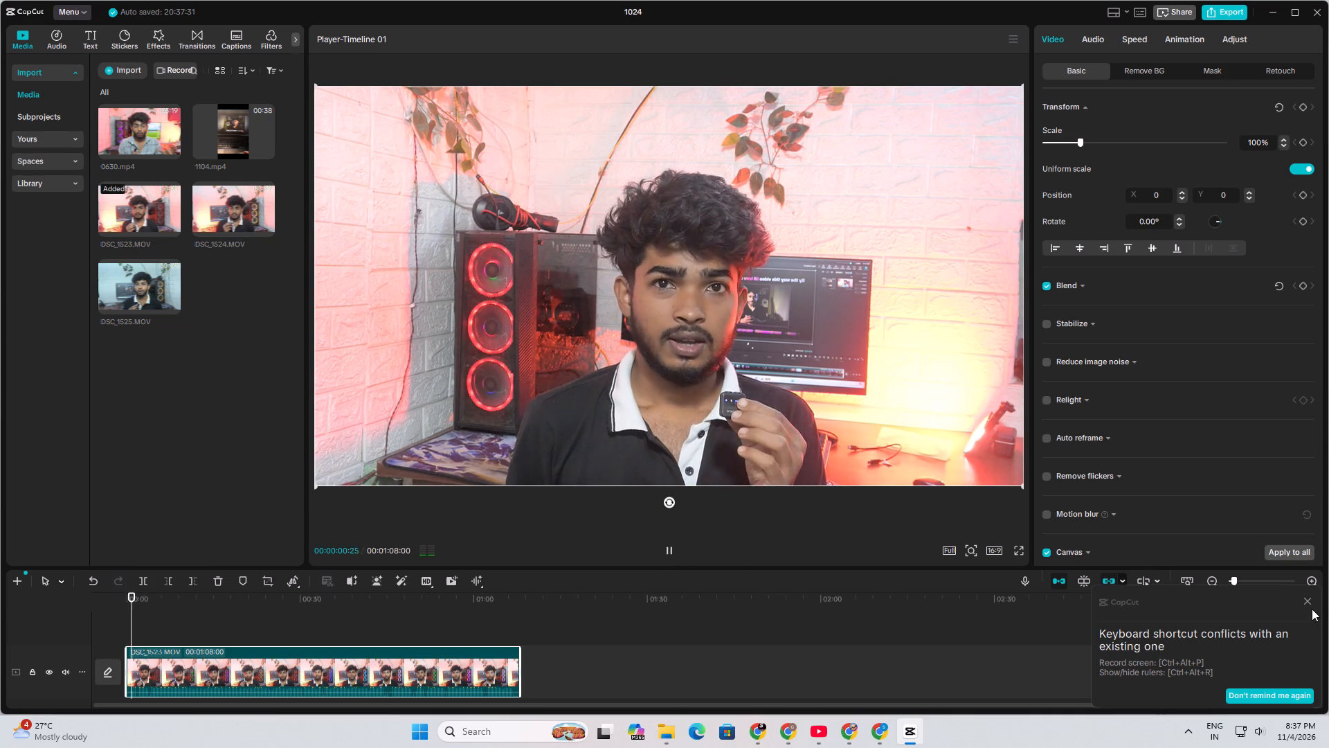
{"action": "left_click", "coordinate": [1309, 599]}
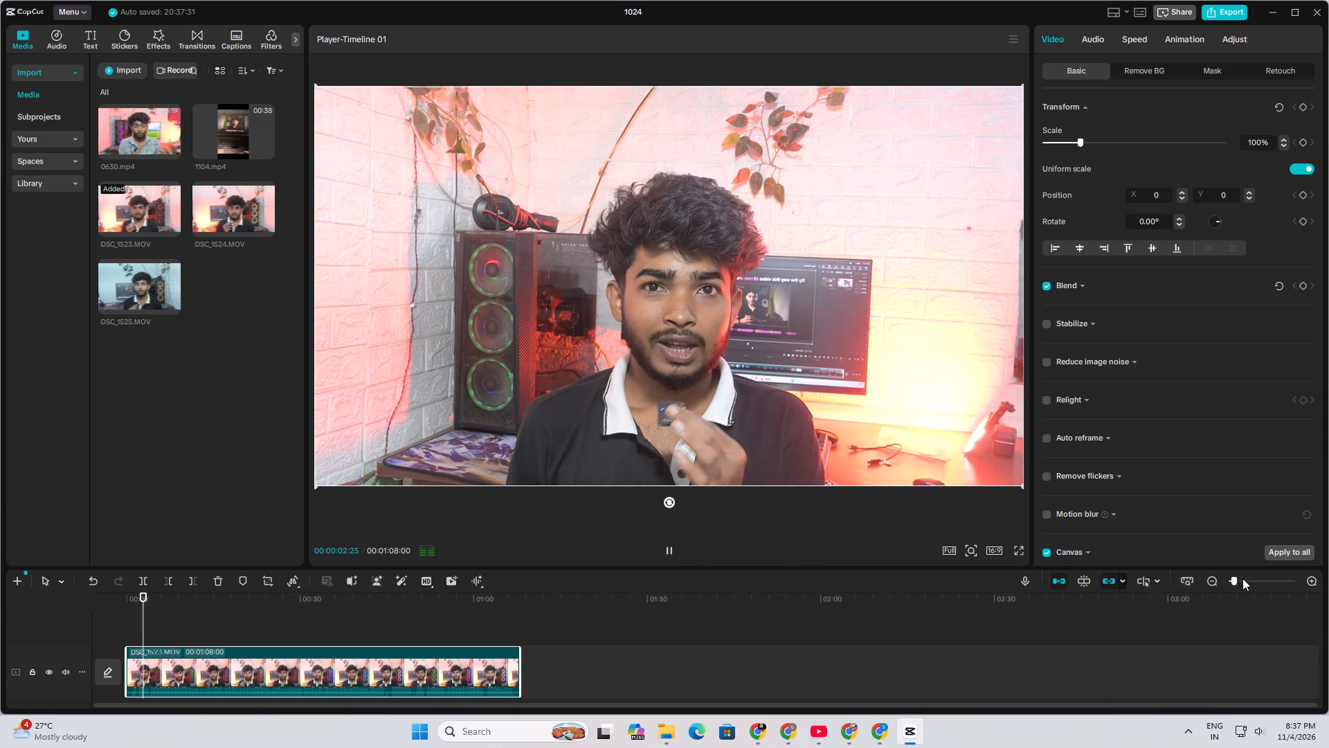
{"action": "left_click", "coordinate": [1242, 578]}
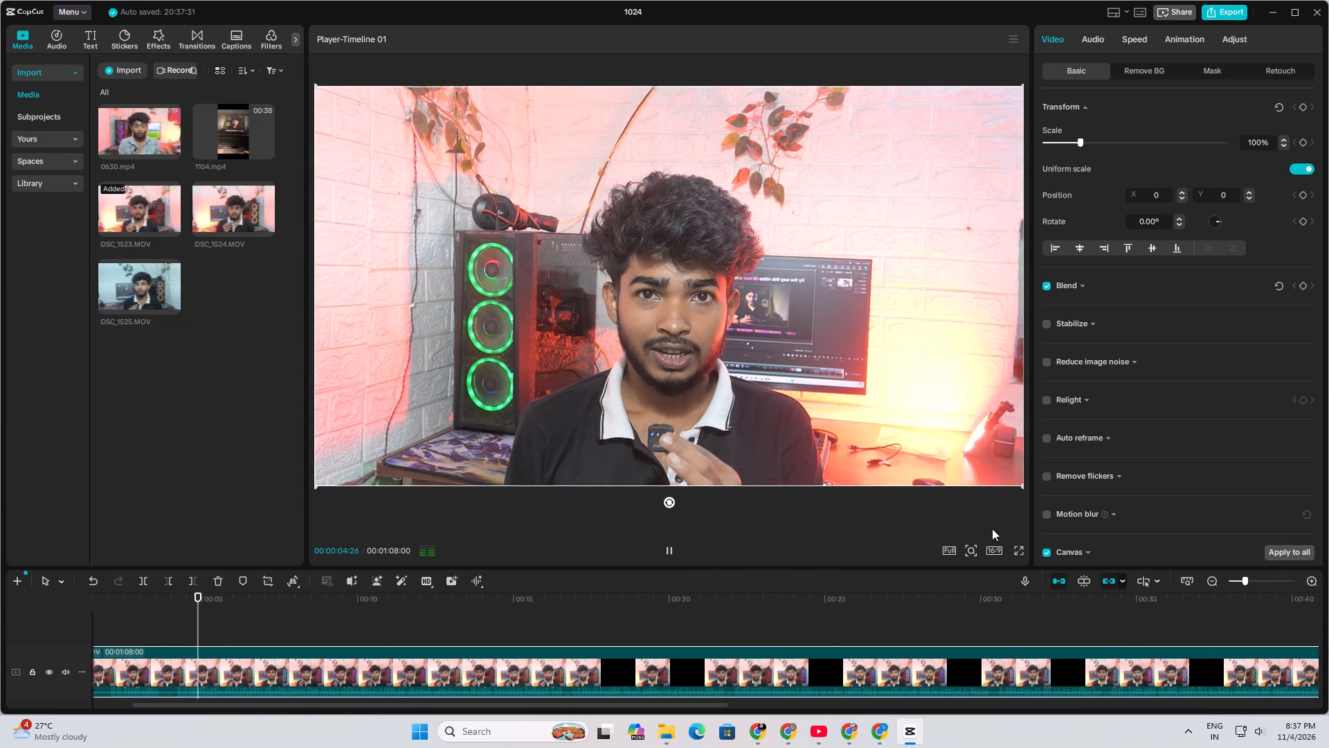
{"action": "left_click", "coordinate": [995, 551]}
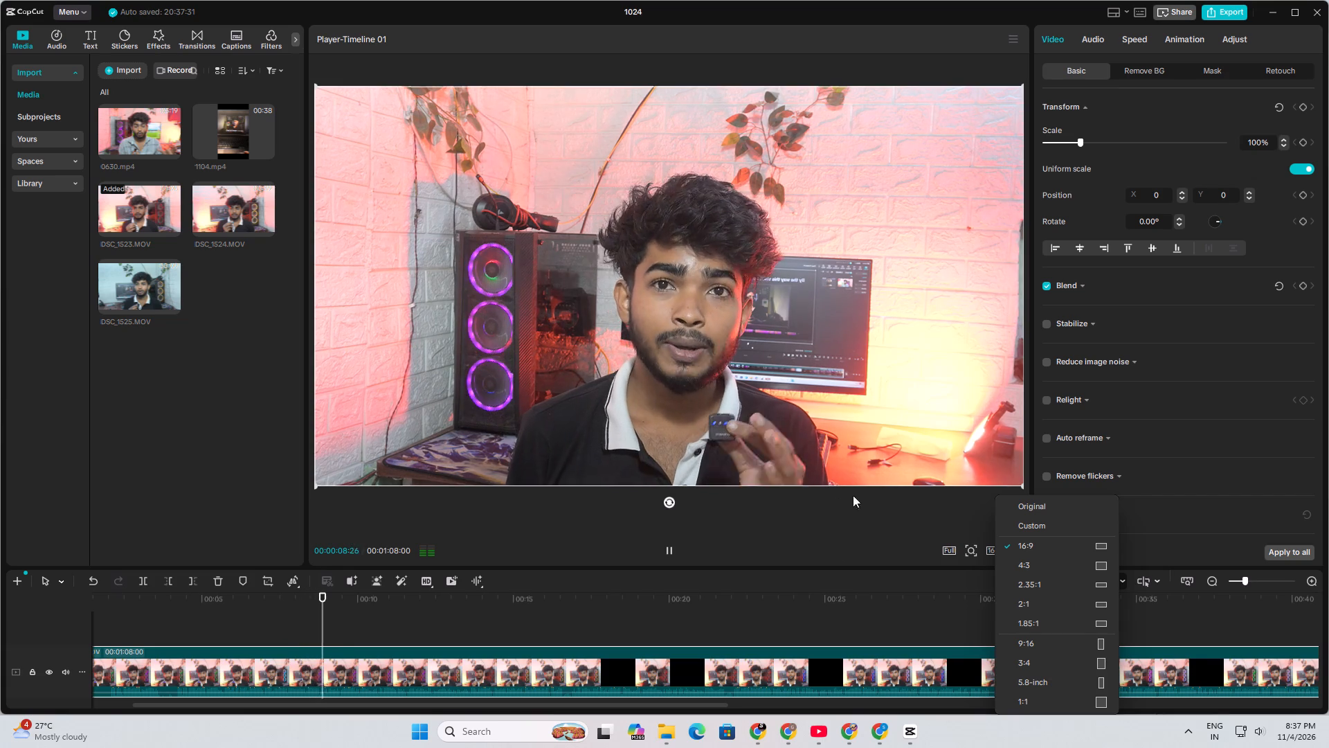
{"action": "left_click", "coordinate": [815, 528]}
{"action": "left_click", "coordinate": [1020, 549]}
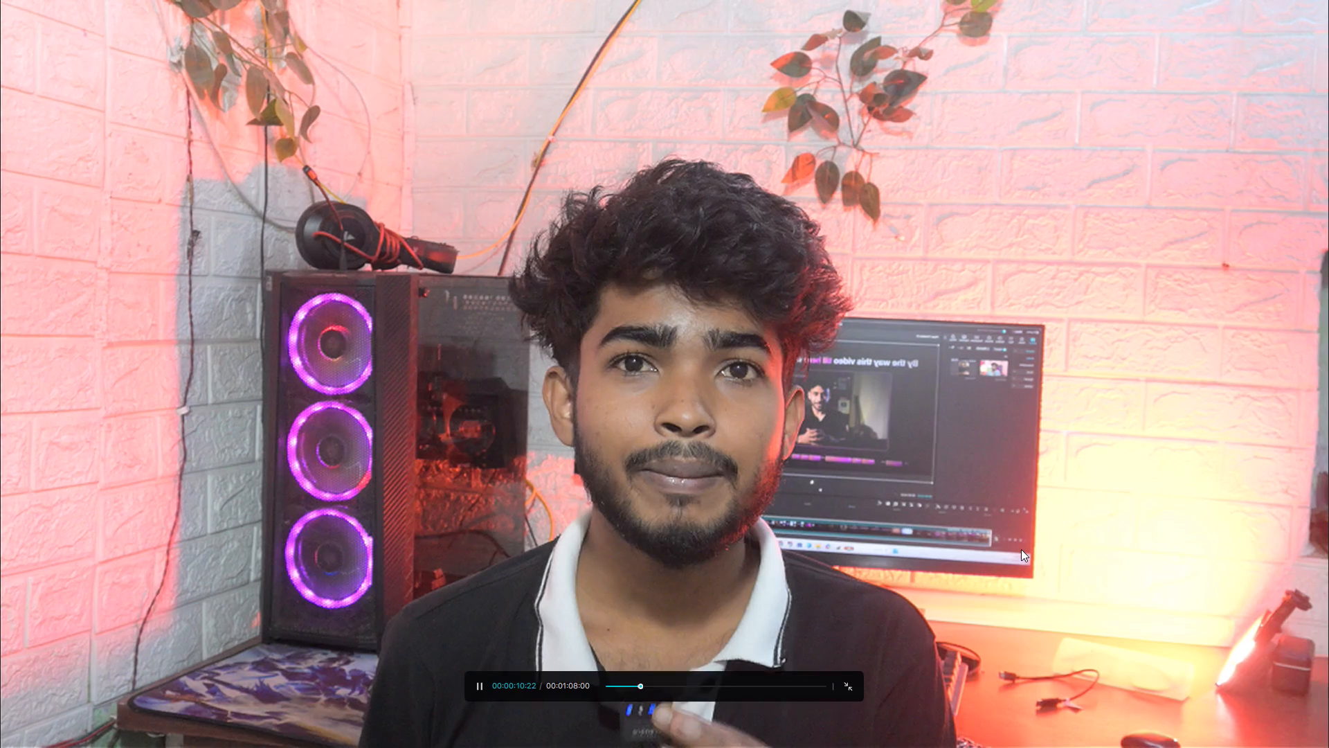
{"action": "left_click", "coordinate": [851, 684]}
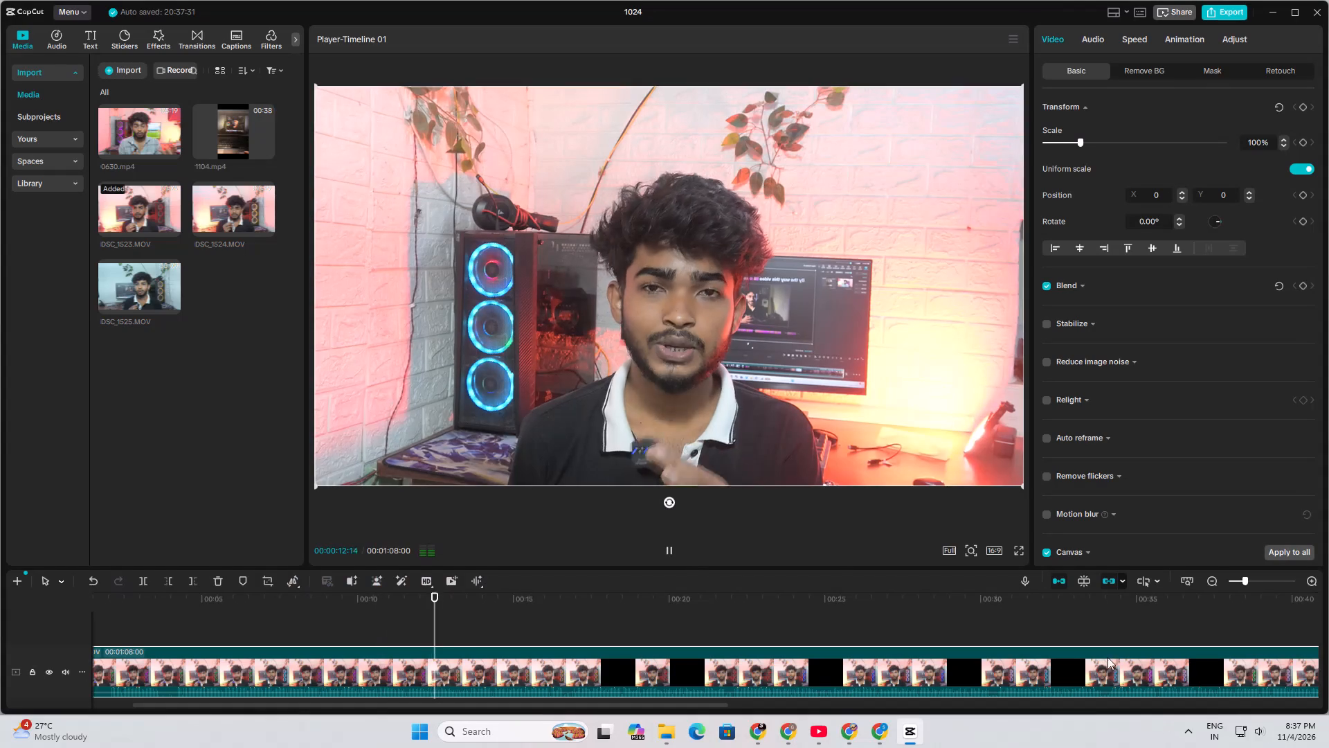
{"action": "scroll", "coordinate": [1261, 733], "scroll_direction": "up", "scroll_amount": 1}
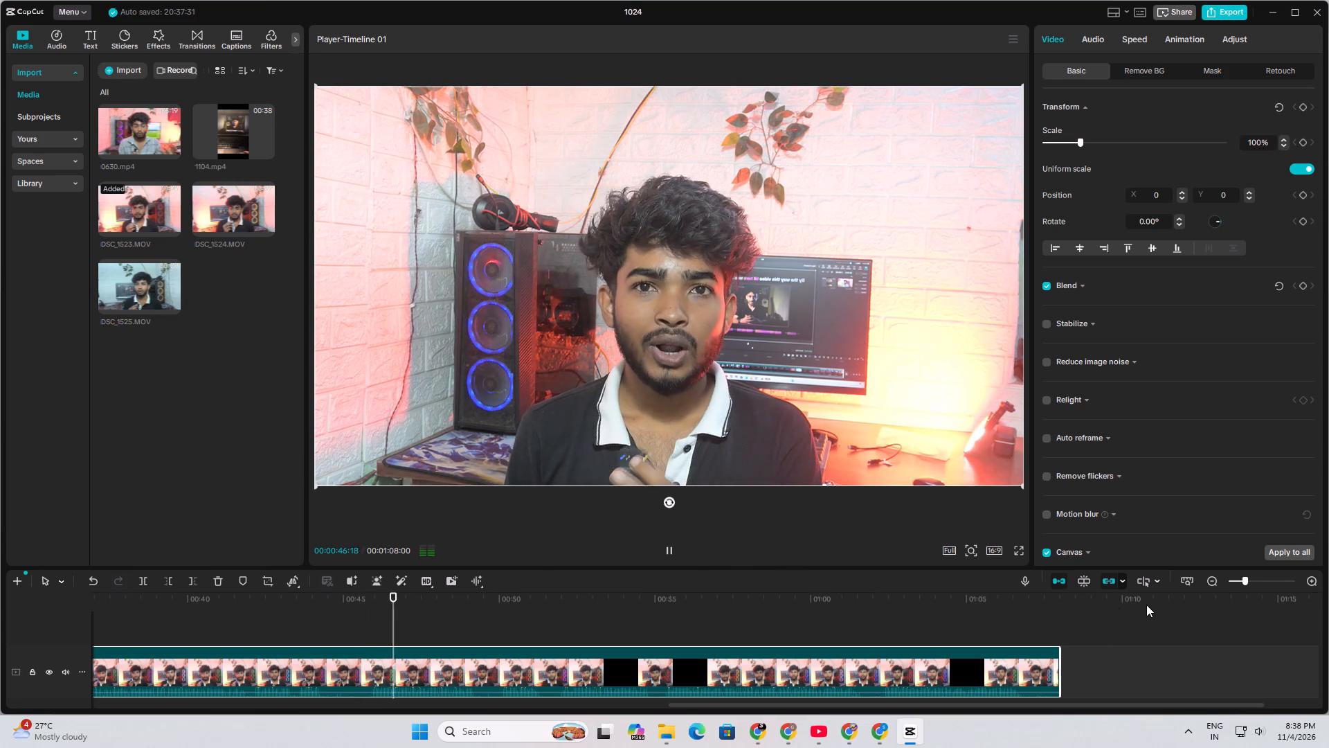
Cut away the opening of the DSC_1523.MOV clip before 00:00:04:10.
{"action": "left_click_drag", "start_coordinate": [440, 603], "coordinate": [0, 643]}
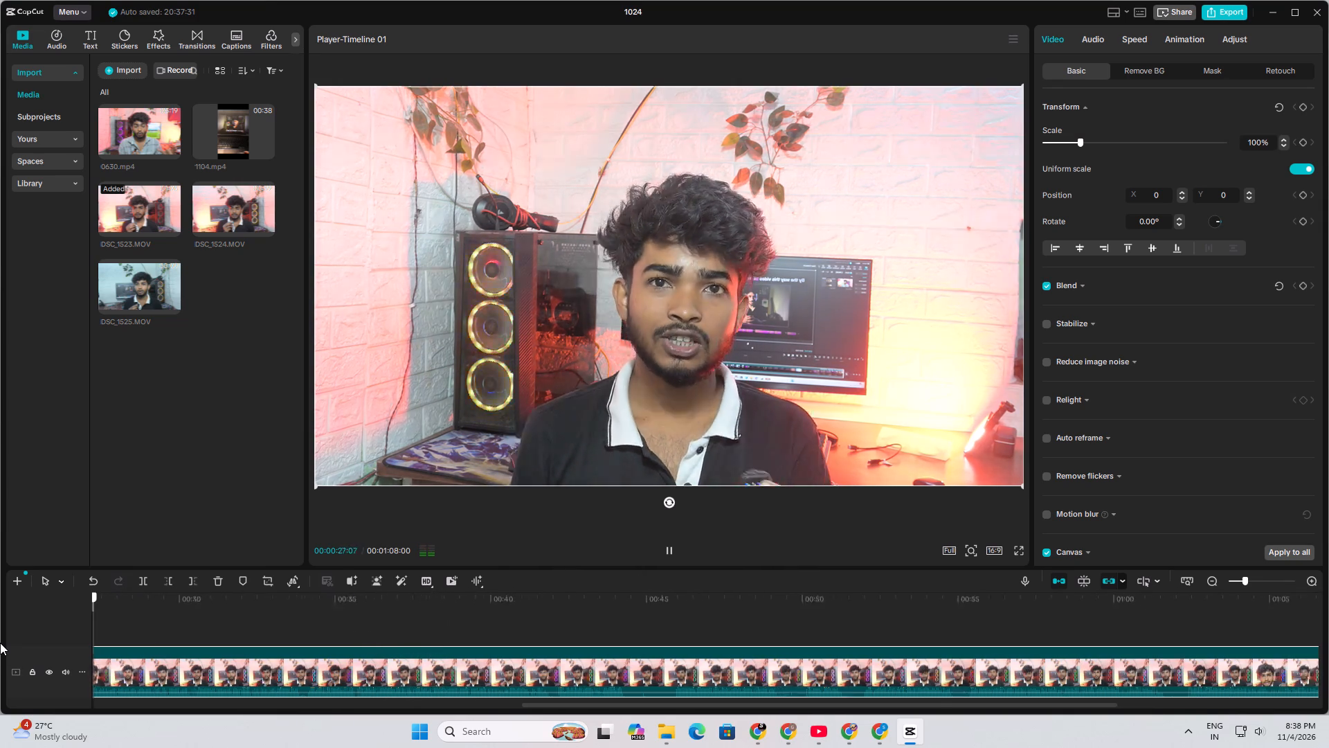
{"action": "left_click_drag", "start_coordinate": [0, 643], "coordinate": [269, 662]}
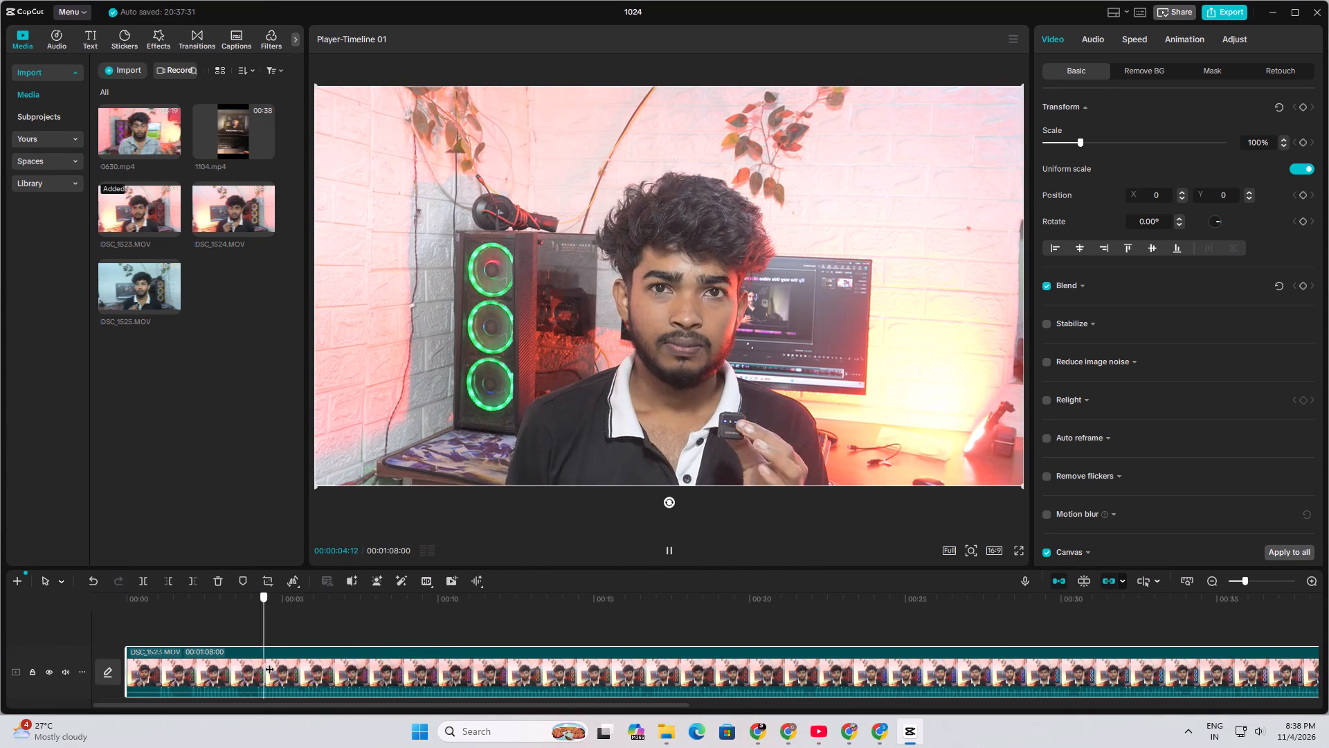
{"action": "left_click_drag", "start_coordinate": [269, 662], "coordinate": [265, 661]}
{"action": "left_click_drag", "start_coordinate": [262, 598], "coordinate": [255, 601]}
{"action": "key", "text": "space"}
{"action": "key", "text": "space"}
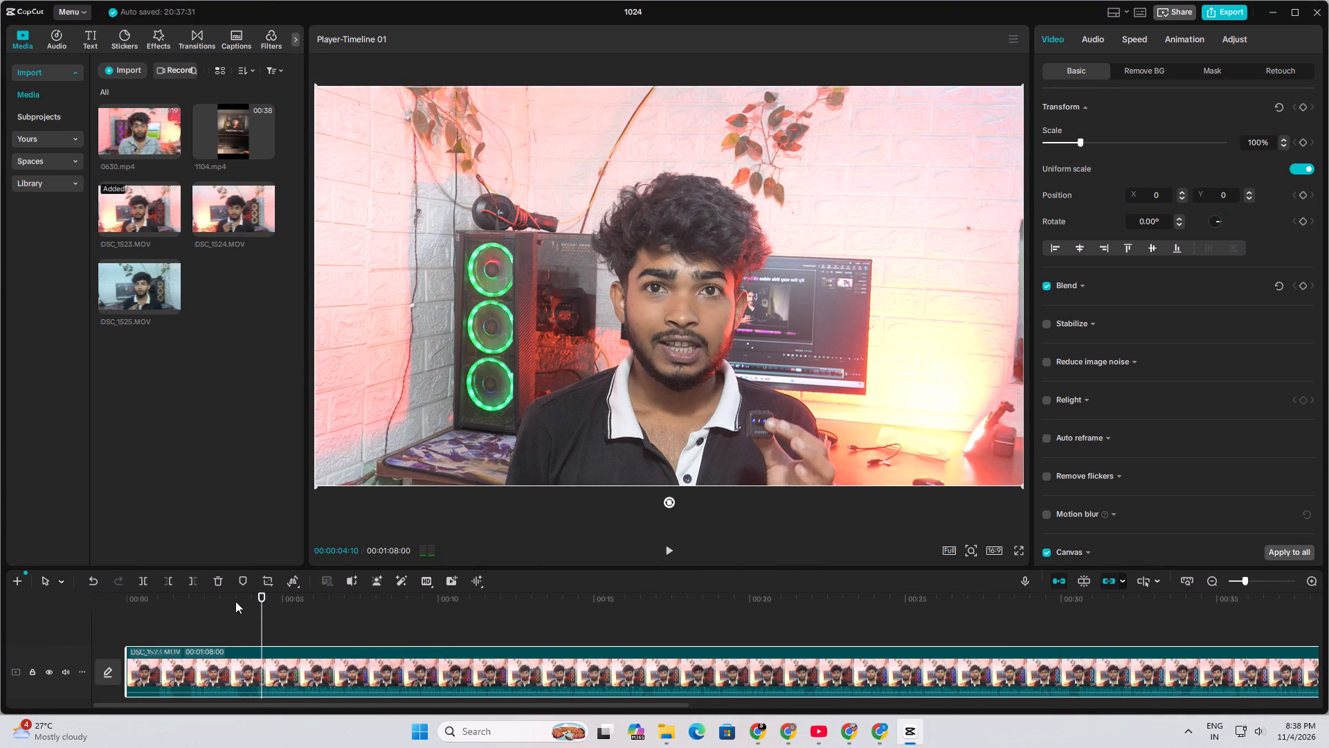
{"action": "left_click", "coordinate": [165, 582]}
Play through the trimmed DSC_1523.MOV clip, replaying its opening, to examine the take for cut points.
{"action": "key", "text": "space"}
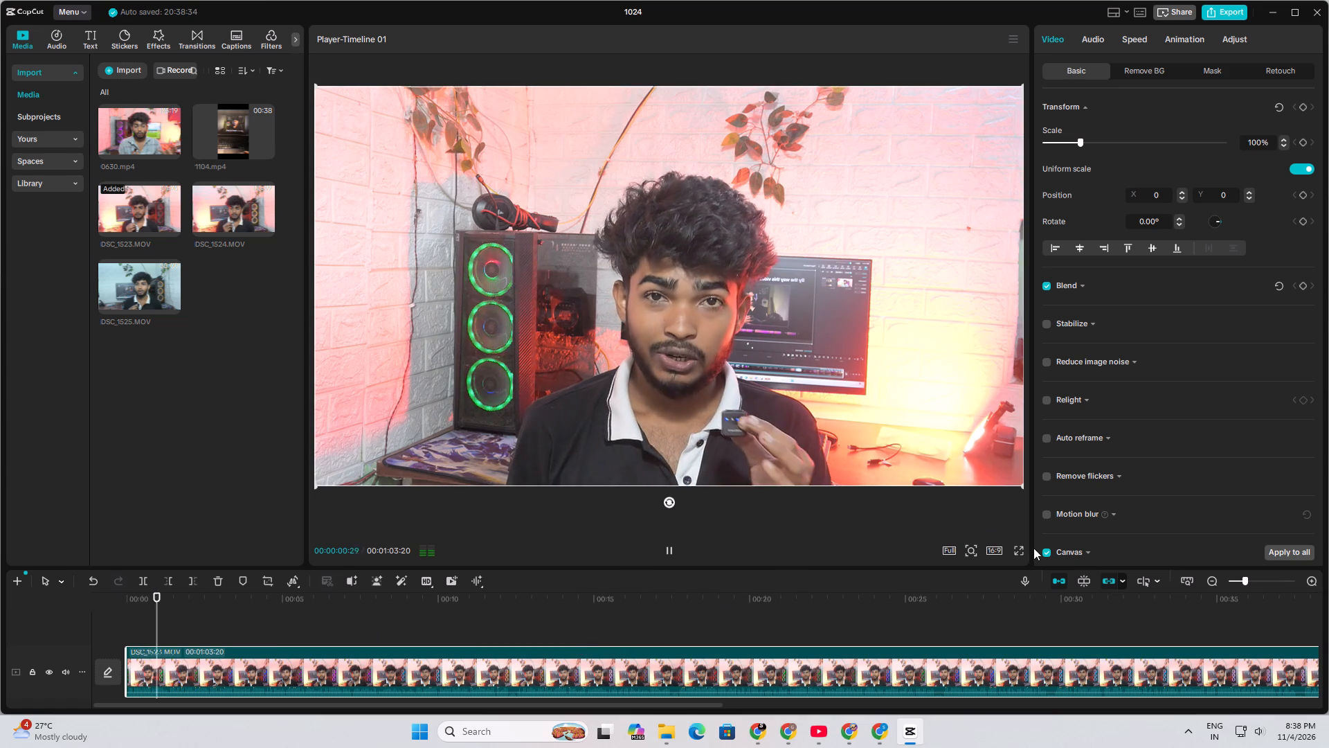
{"action": "scroll", "coordinate": [1266, 734], "scroll_direction": "up", "scroll_amount": 2}
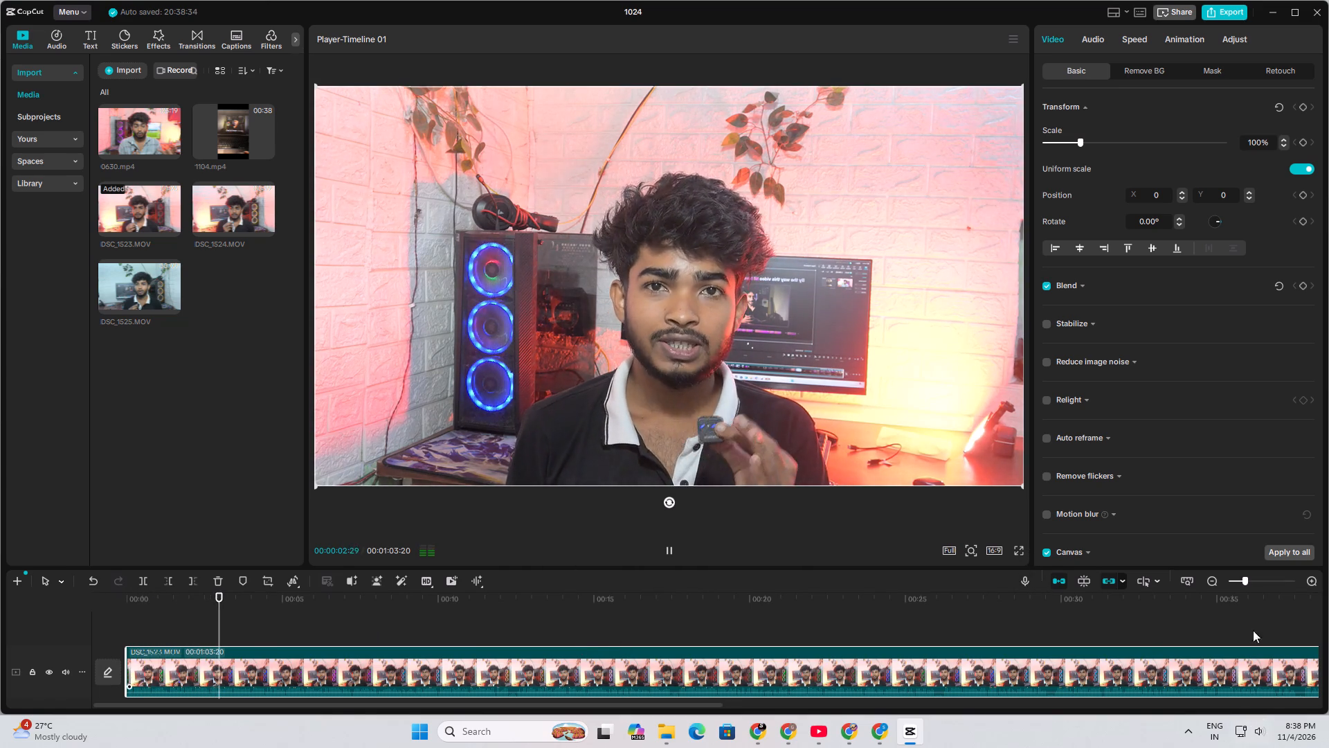
{"action": "left_click", "coordinate": [1239, 578]}
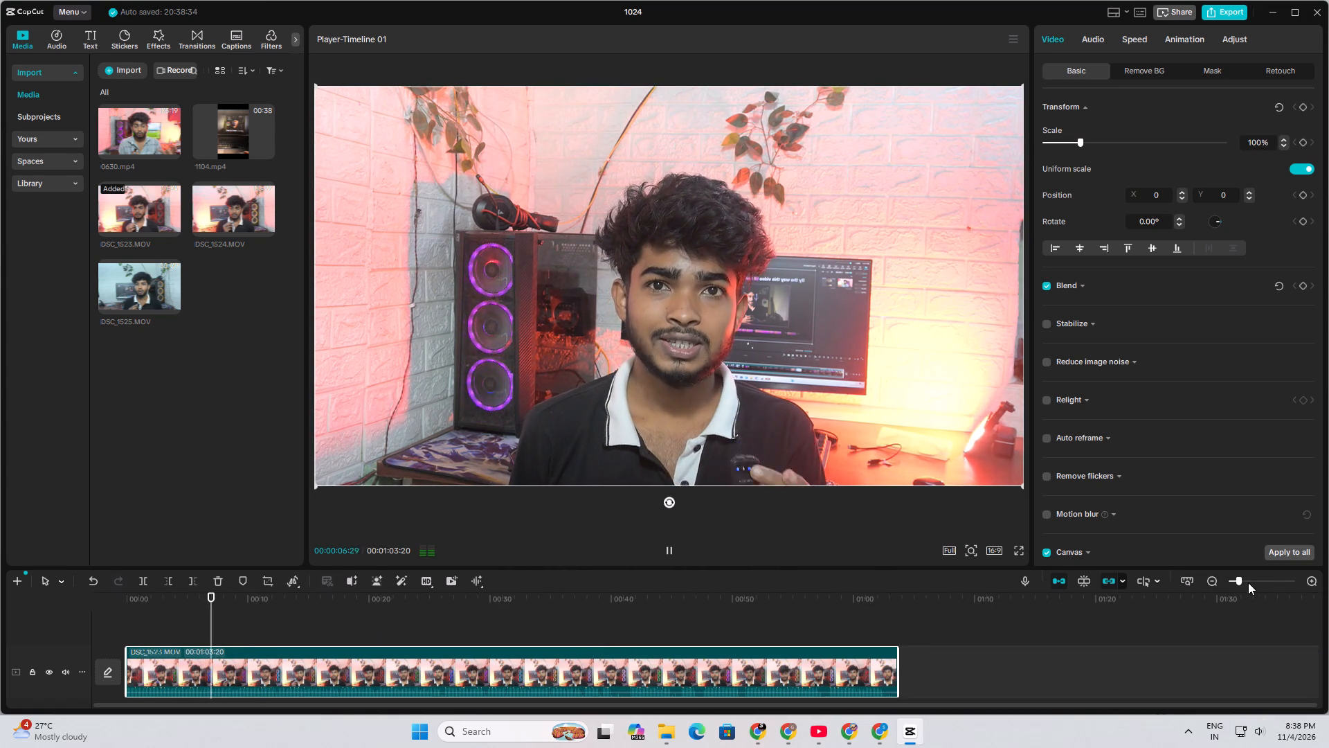
{"action": "left_click", "coordinate": [1251, 577]}
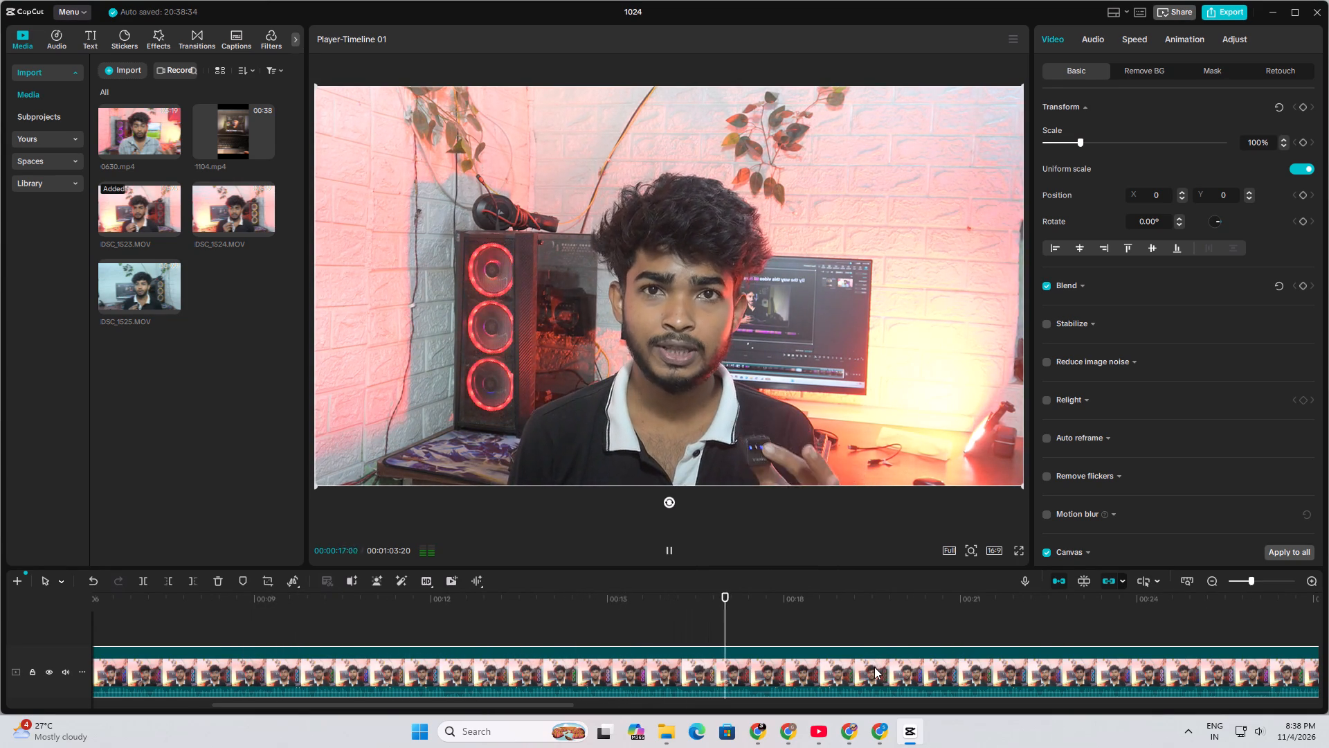
{"action": "key", "text": "space"}
{"action": "left_click_drag", "start_coordinate": [745, 599], "coordinate": [1, 644]}
{"action": "key", "text": "space"}
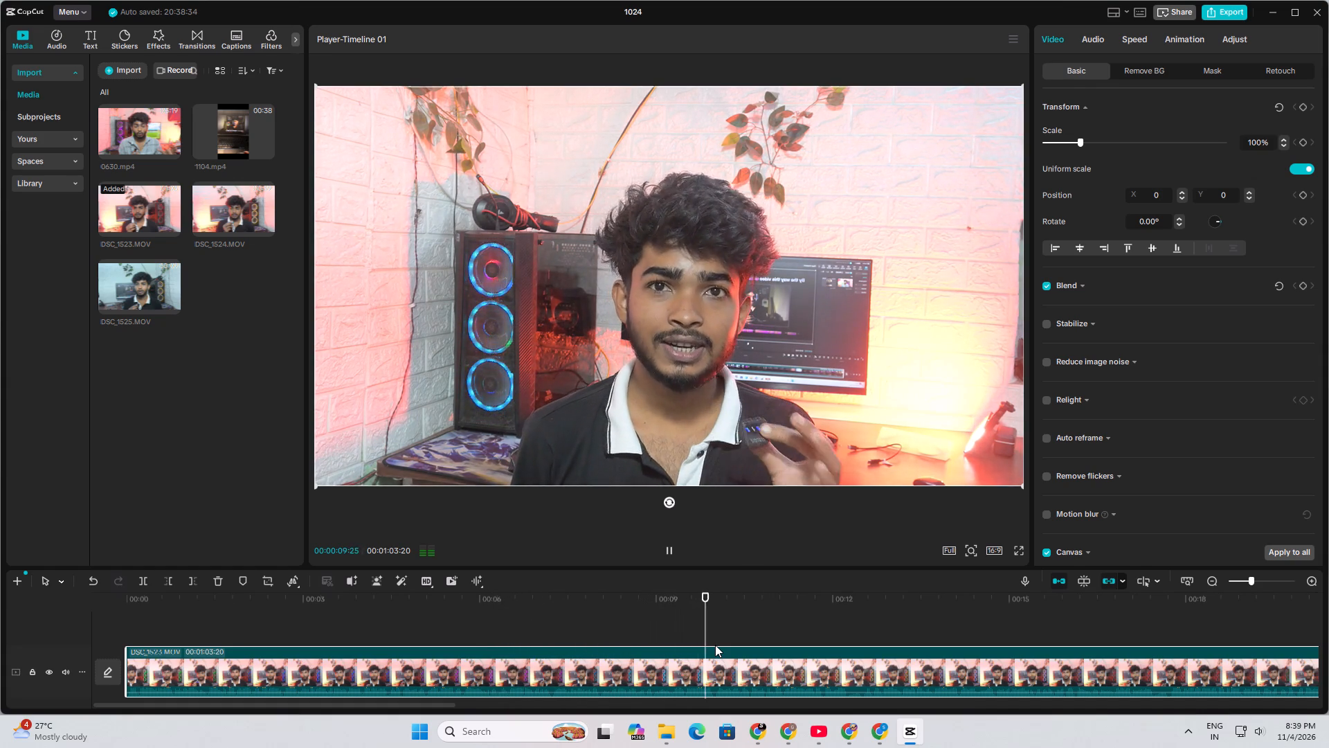
{"action": "key", "text": "space"}
{"action": "key", "text": "space"}
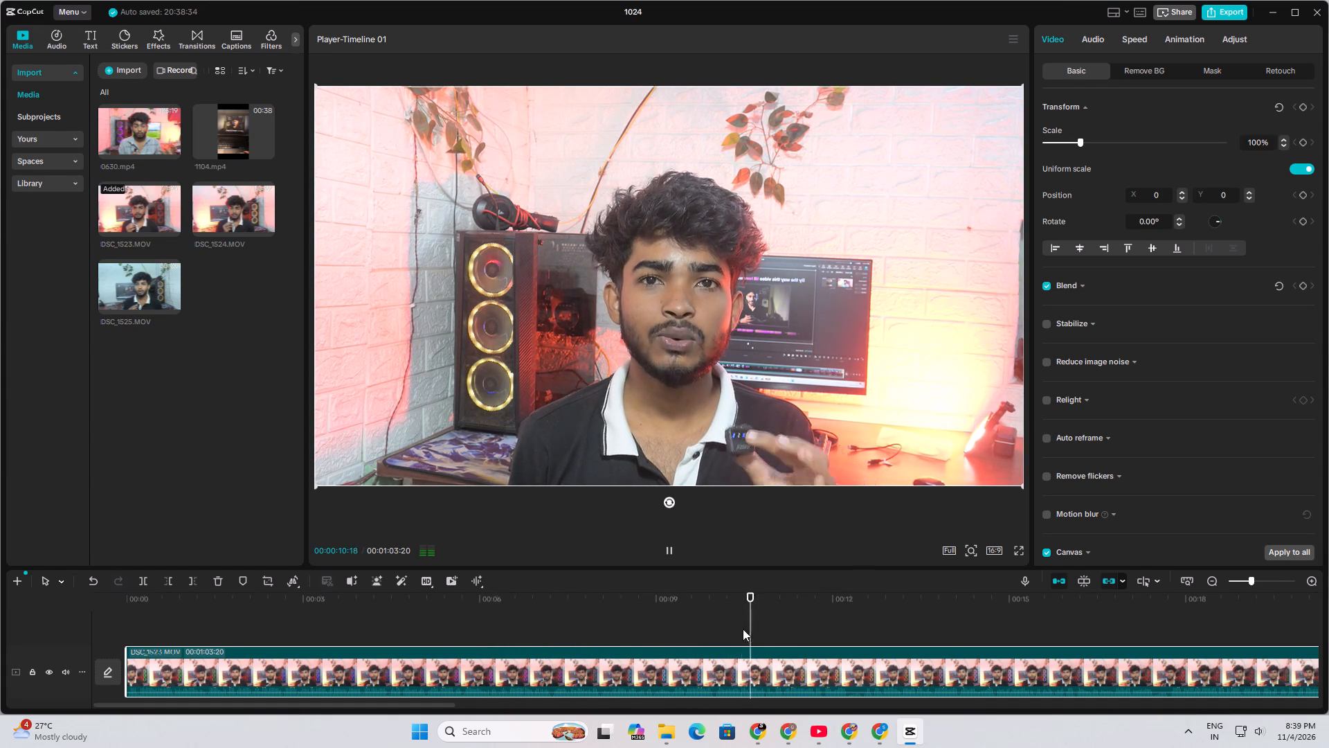
{"action": "left_click", "coordinate": [1244, 580]}
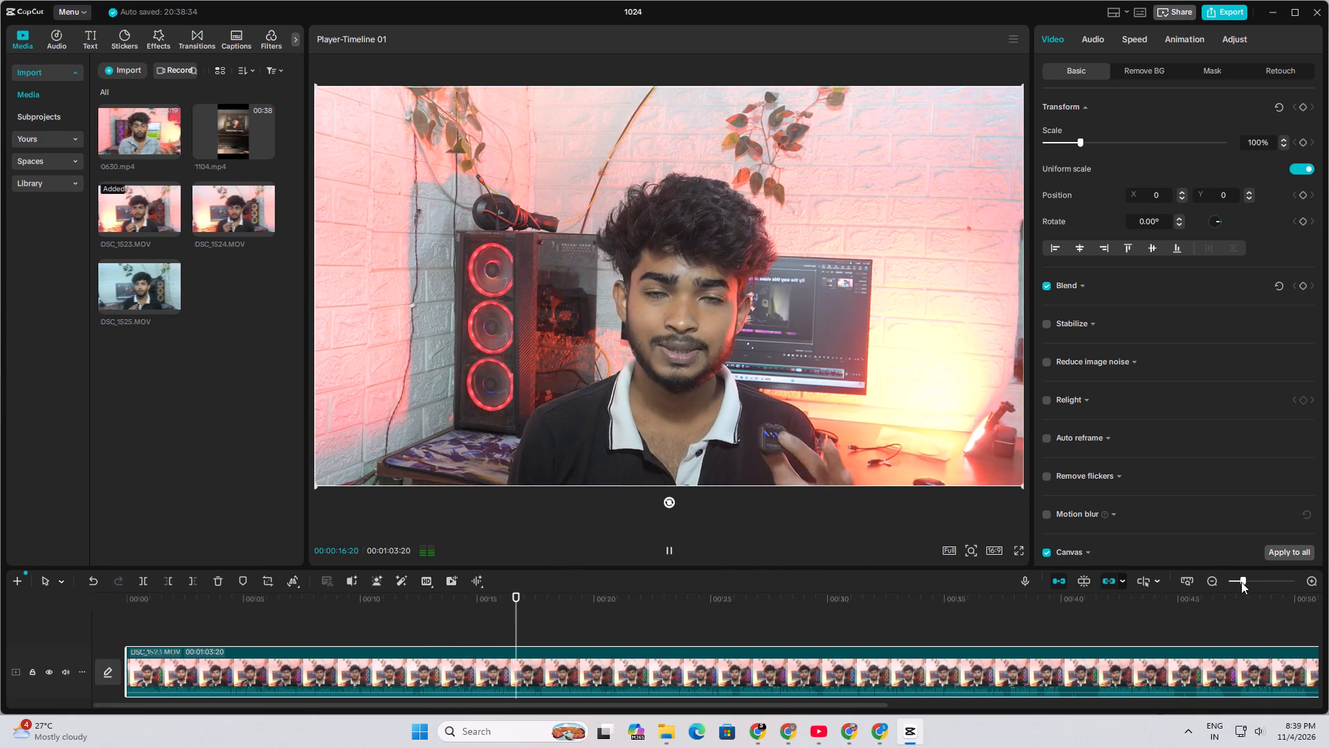
{"action": "key", "text": "space"}
{"action": "key", "text": "space"}
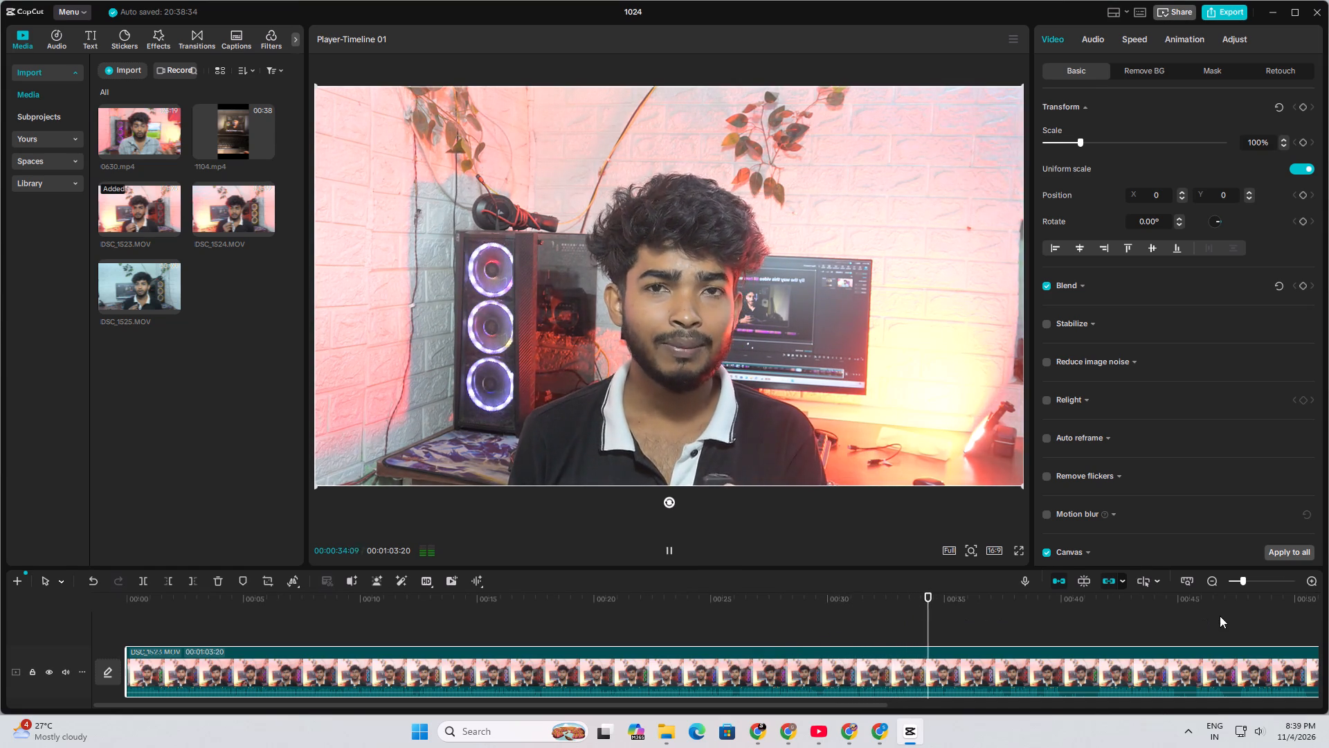
Split the DSC_1523.MOV clip at 00:00:39:03.
{"action": "left_click", "coordinate": [1238, 578]}
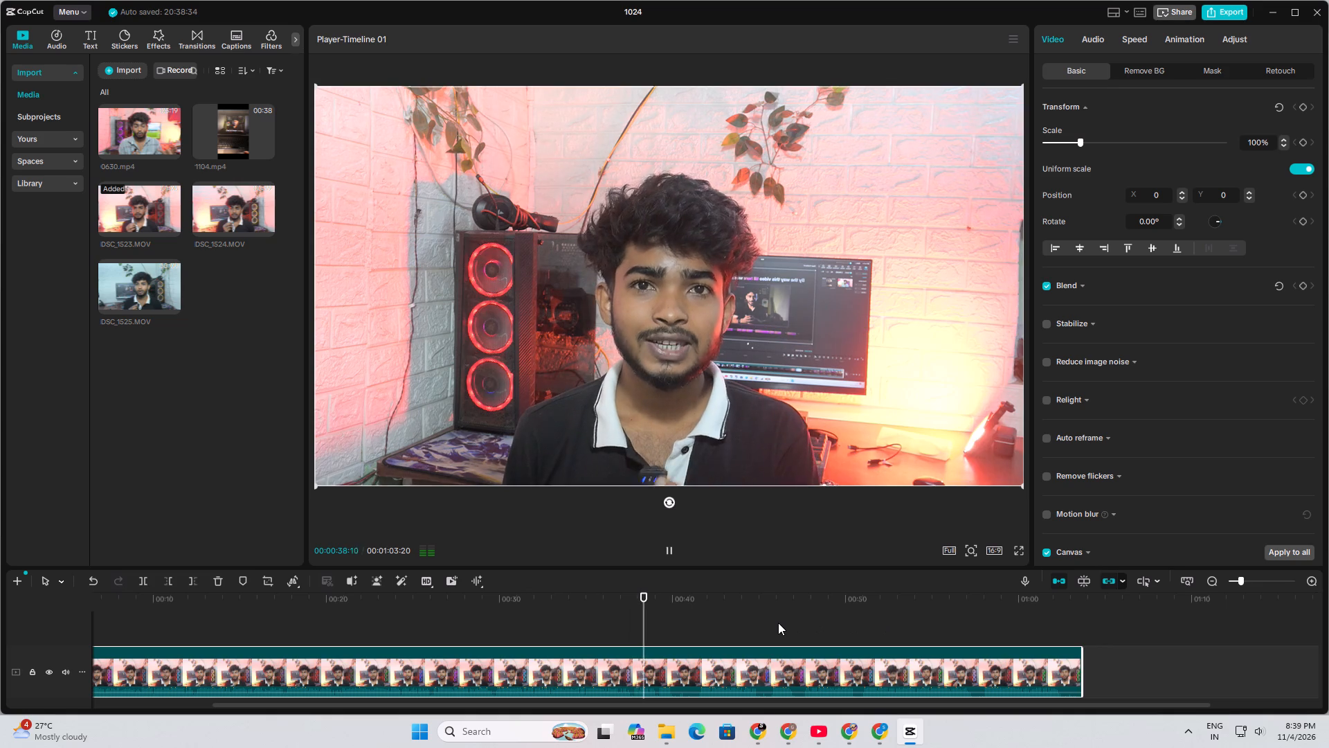
{"action": "key", "text": "space"}
{"action": "left_click", "coordinate": [140, 581]}
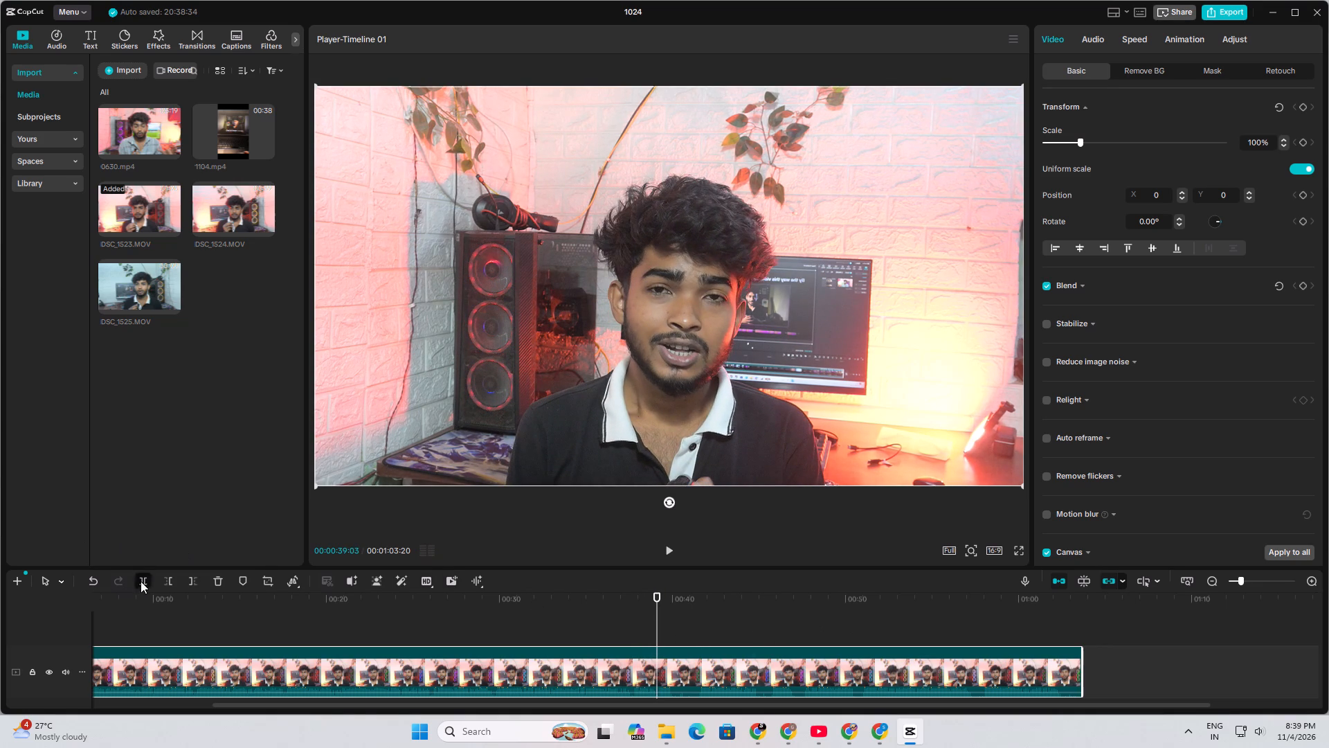
Find the start of the good take in the second DSC_1523.MOV segment and remove everything before it, leaving the segment 00:00:12:13 long.
{"action": "key", "text": "space"}
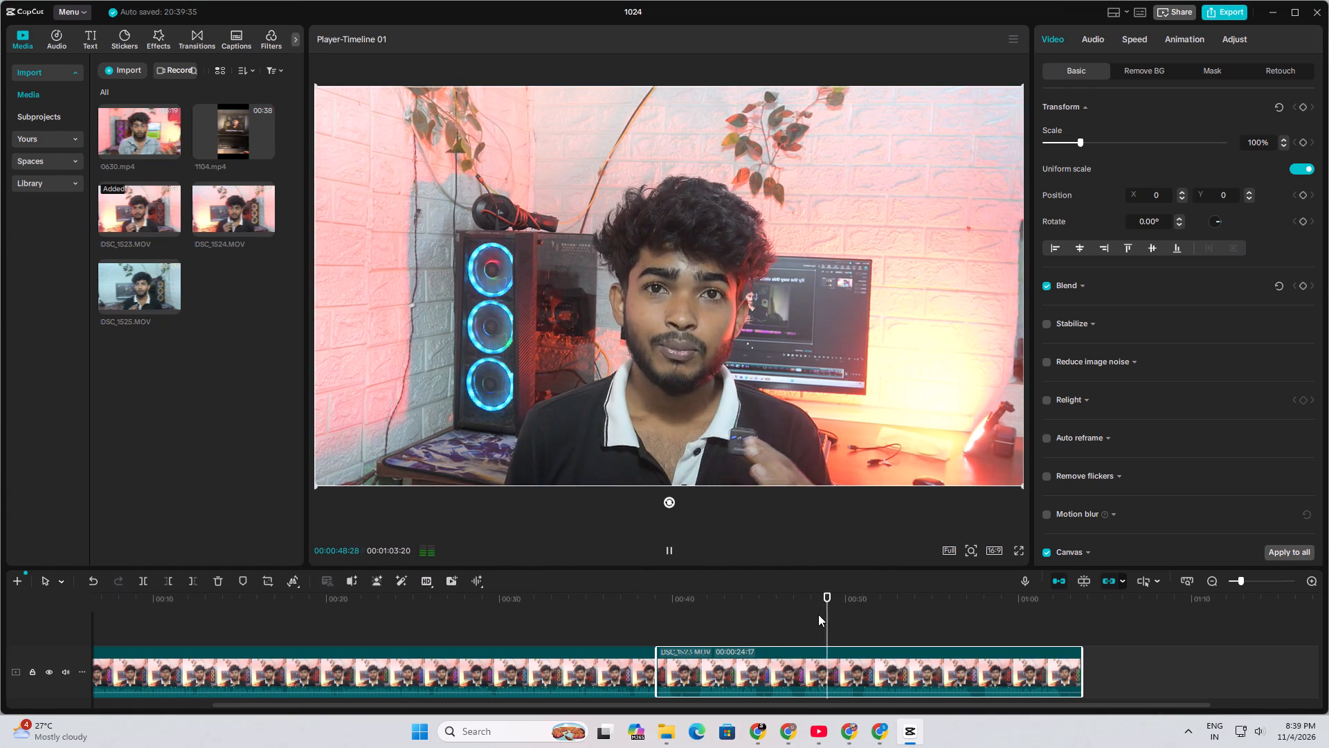
{"action": "left_click_drag", "start_coordinate": [821, 614], "coordinate": [905, 636]}
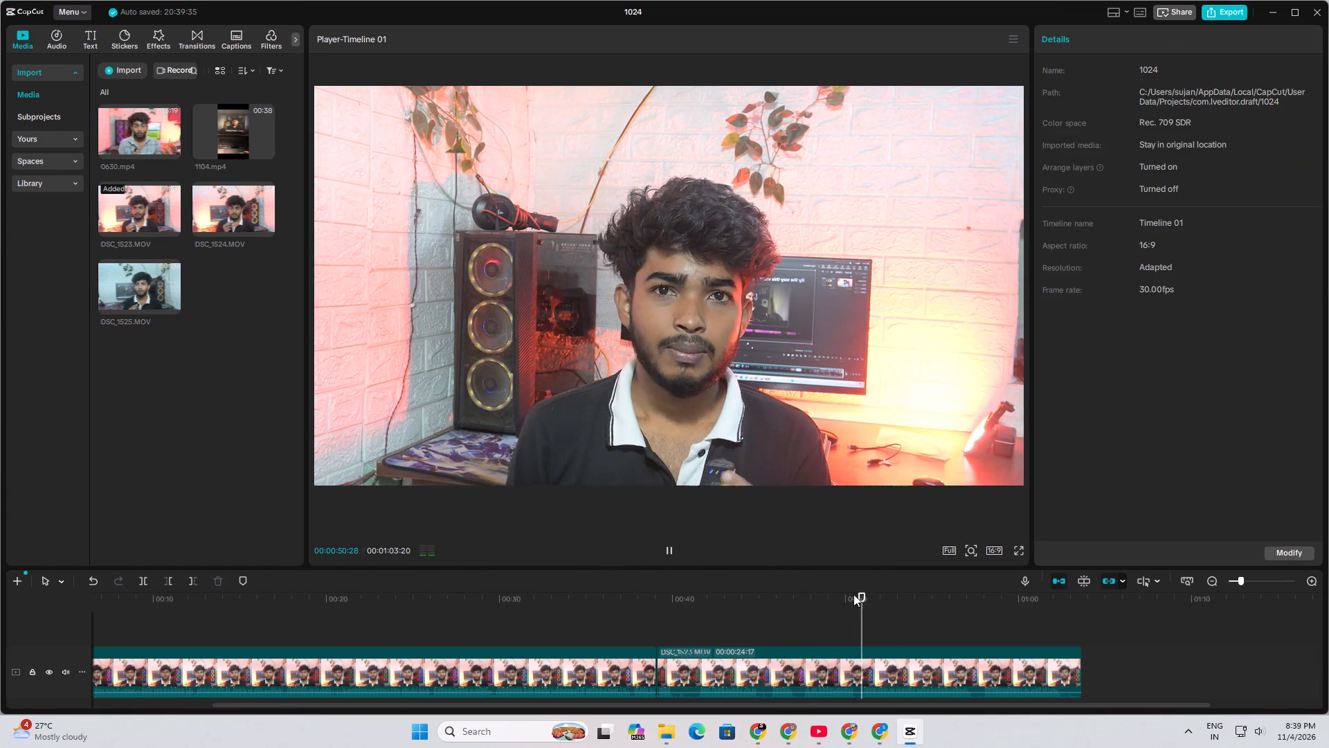
{"action": "left_click_drag", "start_coordinate": [854, 596], "coordinate": [988, 662]}
{"action": "key", "text": "space"}
{"action": "left_click", "coordinate": [994, 679]}
{"action": "left_click_drag", "start_coordinate": [1006, 604], "coordinate": [830, 678]}
{"action": "key", "text": "space"}
{"action": "key", "text": "space"}
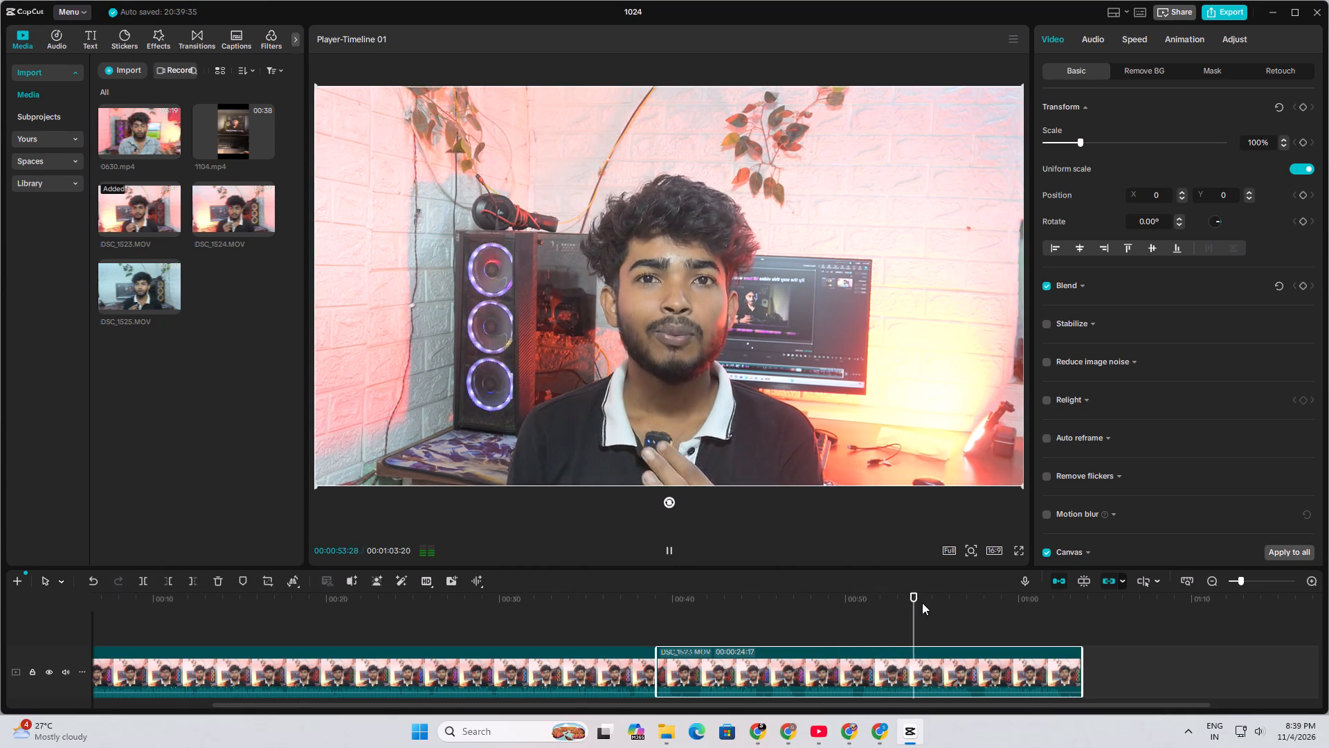
{"action": "left_click_drag", "start_coordinate": [923, 600], "coordinate": [849, 657]}
{"action": "key", "text": "space"}
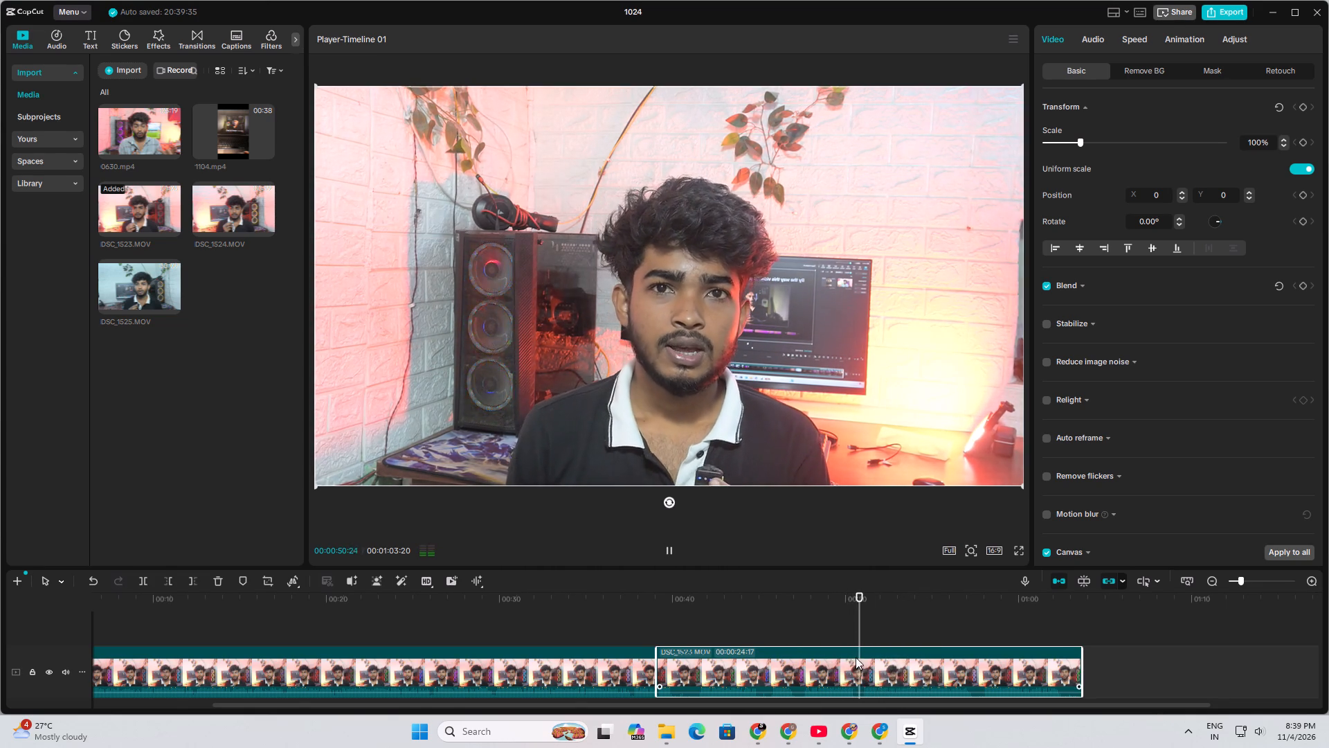
{"action": "key", "text": "space"}
{"action": "left_click", "coordinate": [167, 576]}
Review the shortened second DSC_1523.MOV segment and split it at 00:00:41:17.
{"action": "key", "text": "space"}
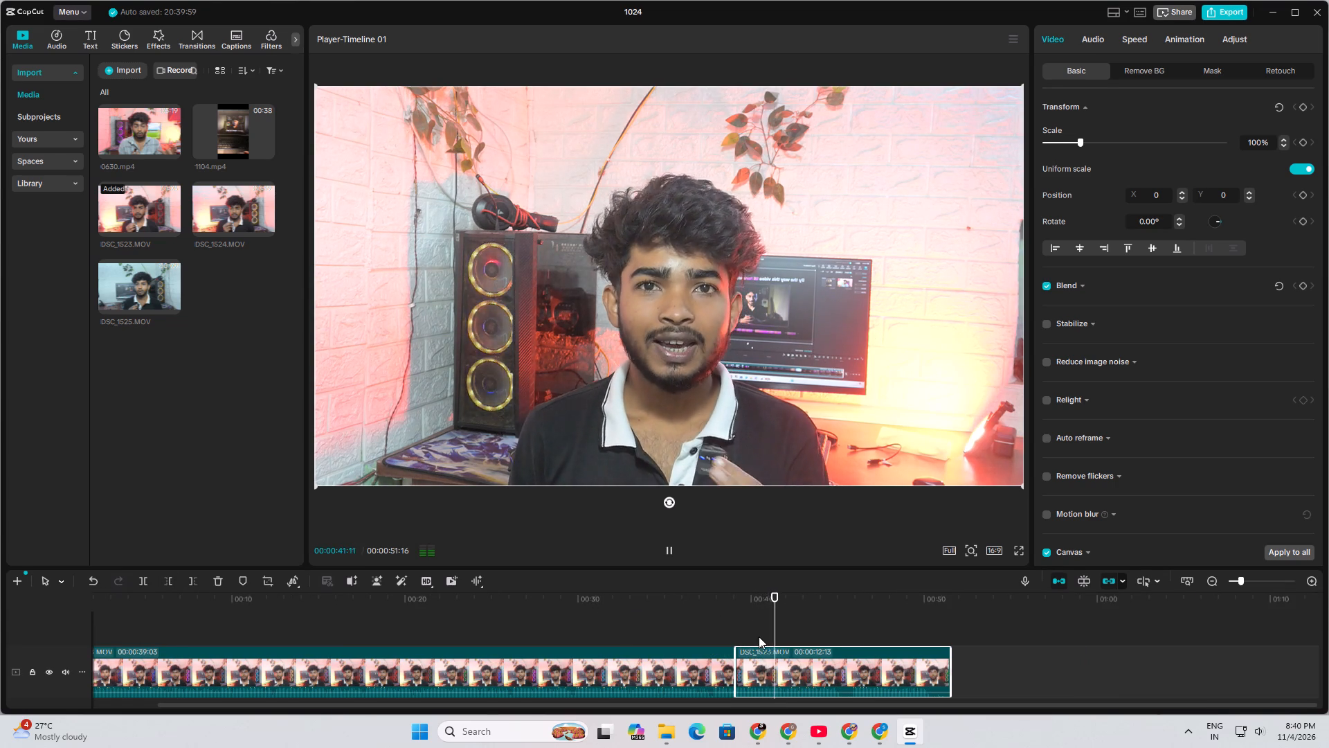
{"action": "key", "text": "space"}
{"action": "key", "text": "space"}
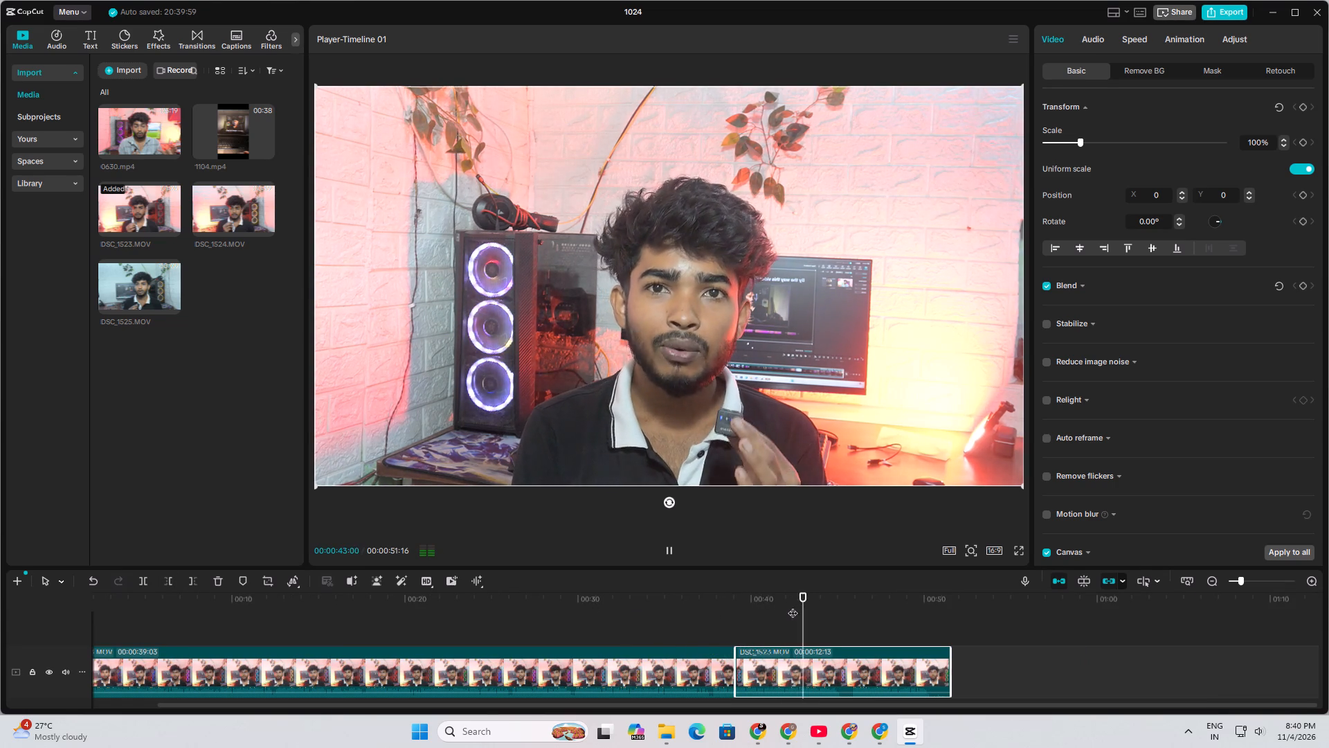
{"action": "key", "text": "space"}
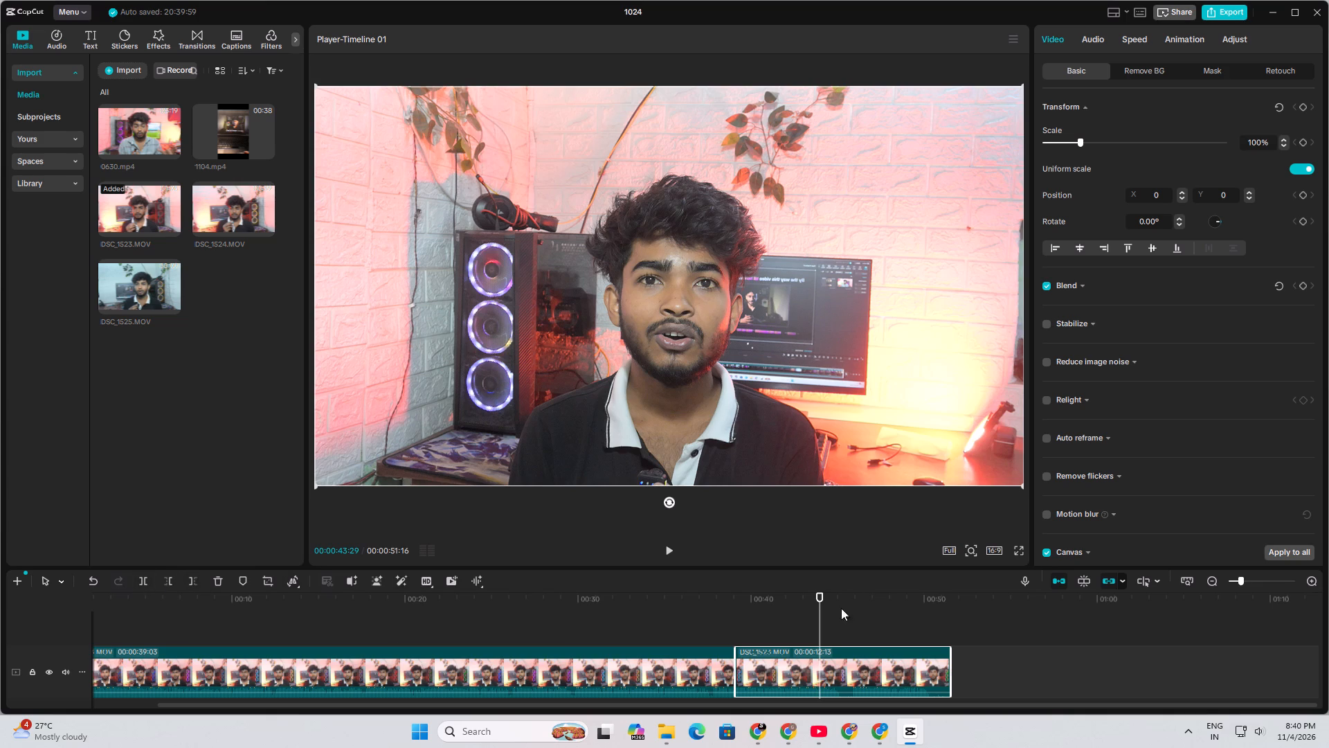
{"action": "left_click_drag", "start_coordinate": [817, 605], "coordinate": [772, 624]}
{"action": "key", "text": "space"}
{"action": "key", "text": "space"}
{"action": "key", "text": "space"}
{"action": "key", "text": "space"}
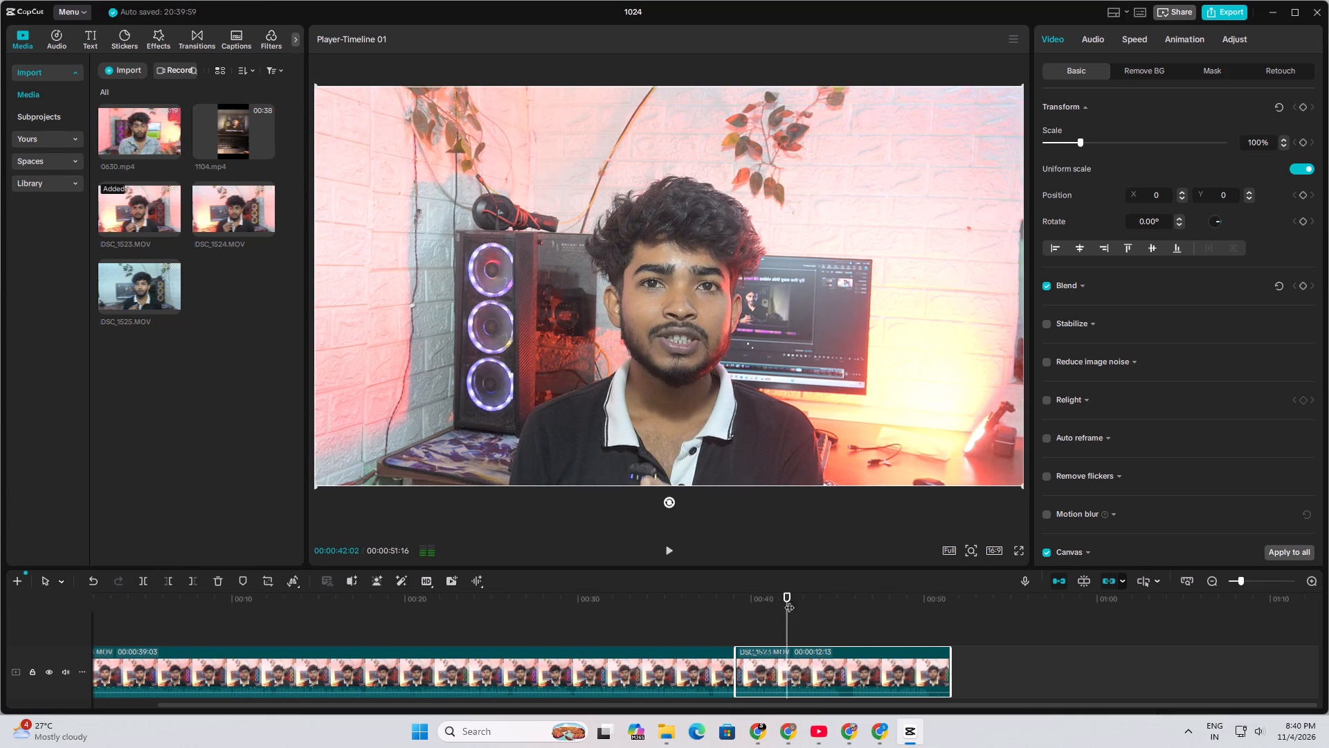
{"action": "left_click_drag", "start_coordinate": [779, 603], "coordinate": [754, 624]}
{"action": "key", "text": "space"}
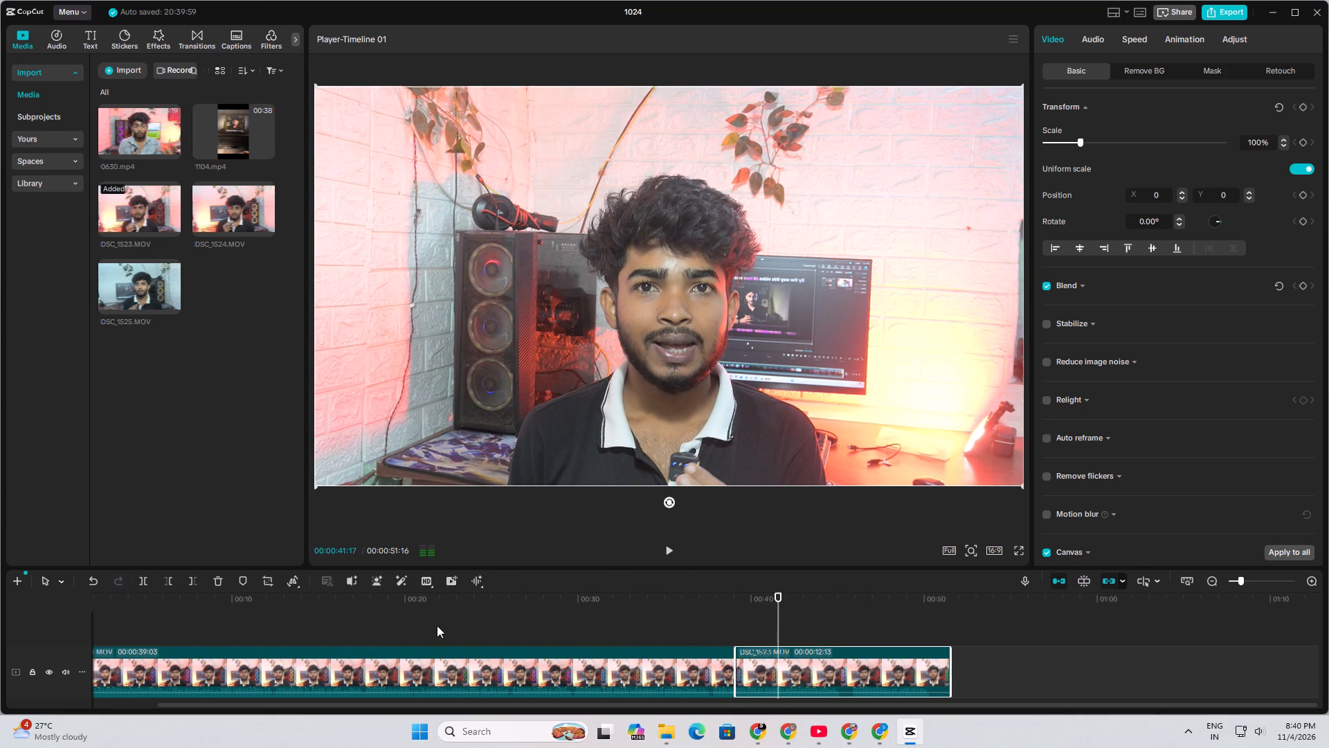
{"action": "key", "text": "space"}
{"action": "left_click", "coordinate": [142, 585]}
Find where the good take starts in the last DSC_1523.MOV segment and remove everything before 00:00:45:25, leaving it 00:00:05:21 long.
{"action": "key", "text": "space"}
{"action": "left_click_drag", "start_coordinate": [795, 608], "coordinate": [817, 632]}
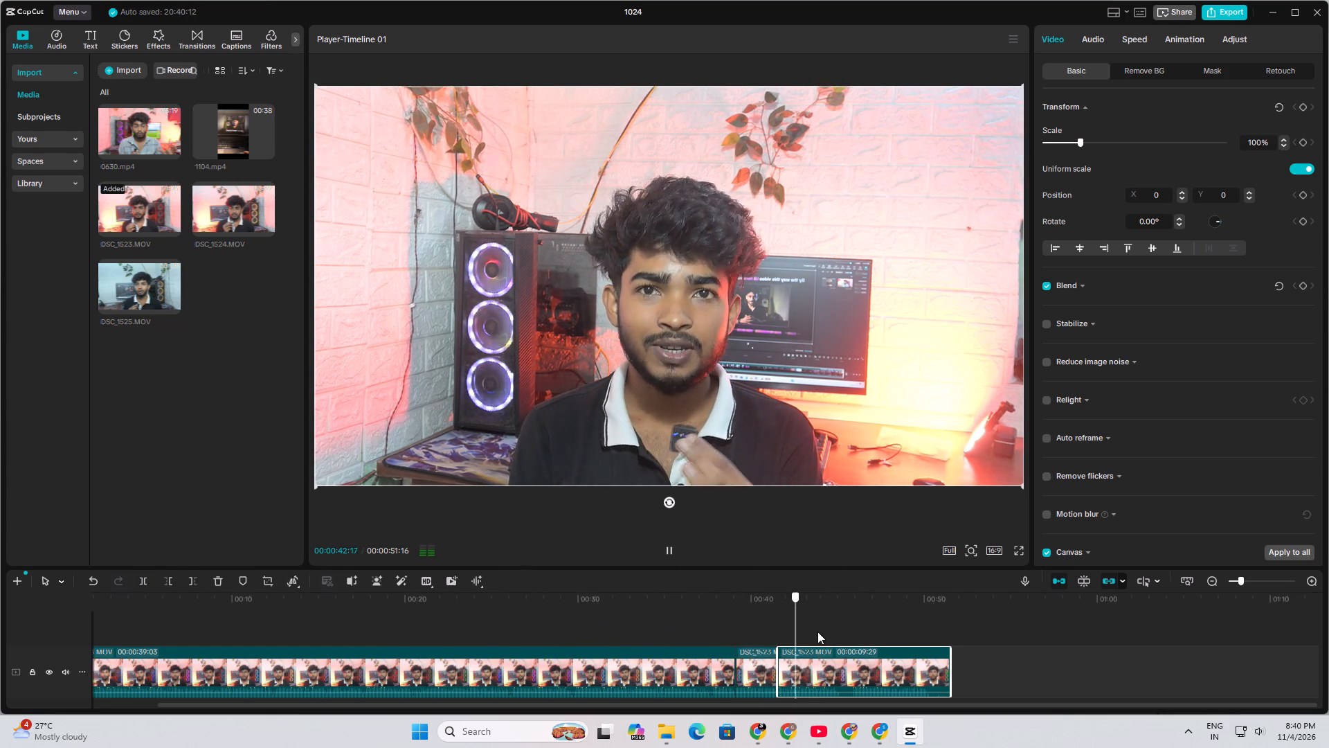
{"action": "left_click_drag", "start_coordinate": [817, 632], "coordinate": [860, 657]}
{"action": "left_click_drag", "start_coordinate": [861, 609], "coordinate": [847, 621]}
{"action": "key", "text": "space"}
{"action": "key", "text": "space"}
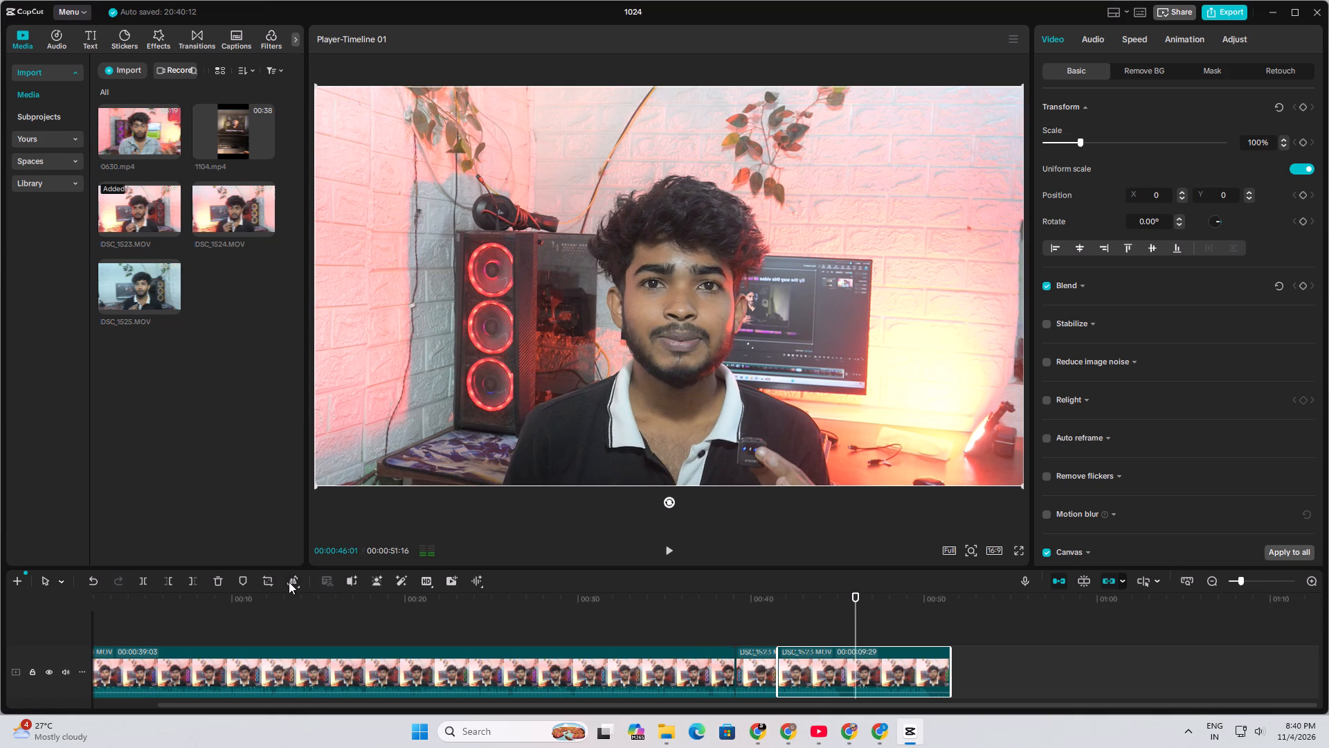
{"action": "key", "text": "space"}
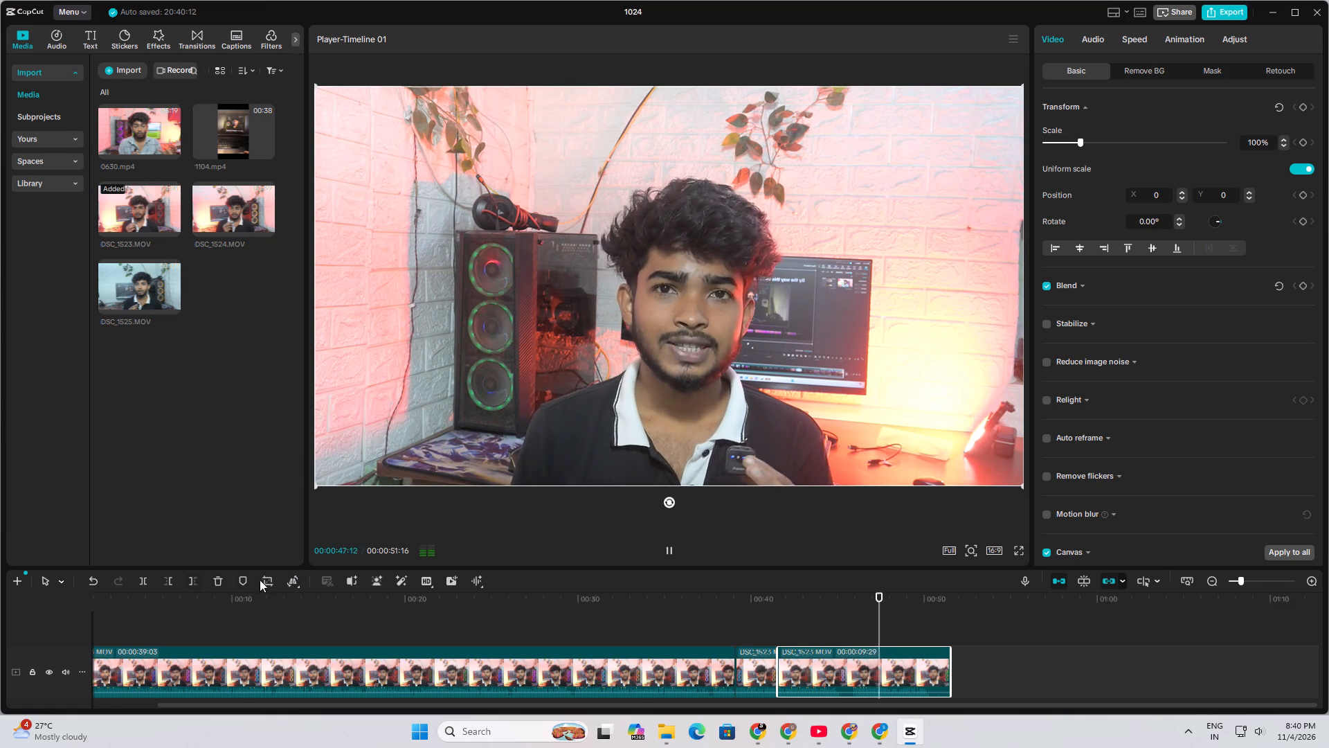
{"action": "key", "text": "space"}
{"action": "left_click_drag", "start_coordinate": [883, 605], "coordinate": [852, 623]}
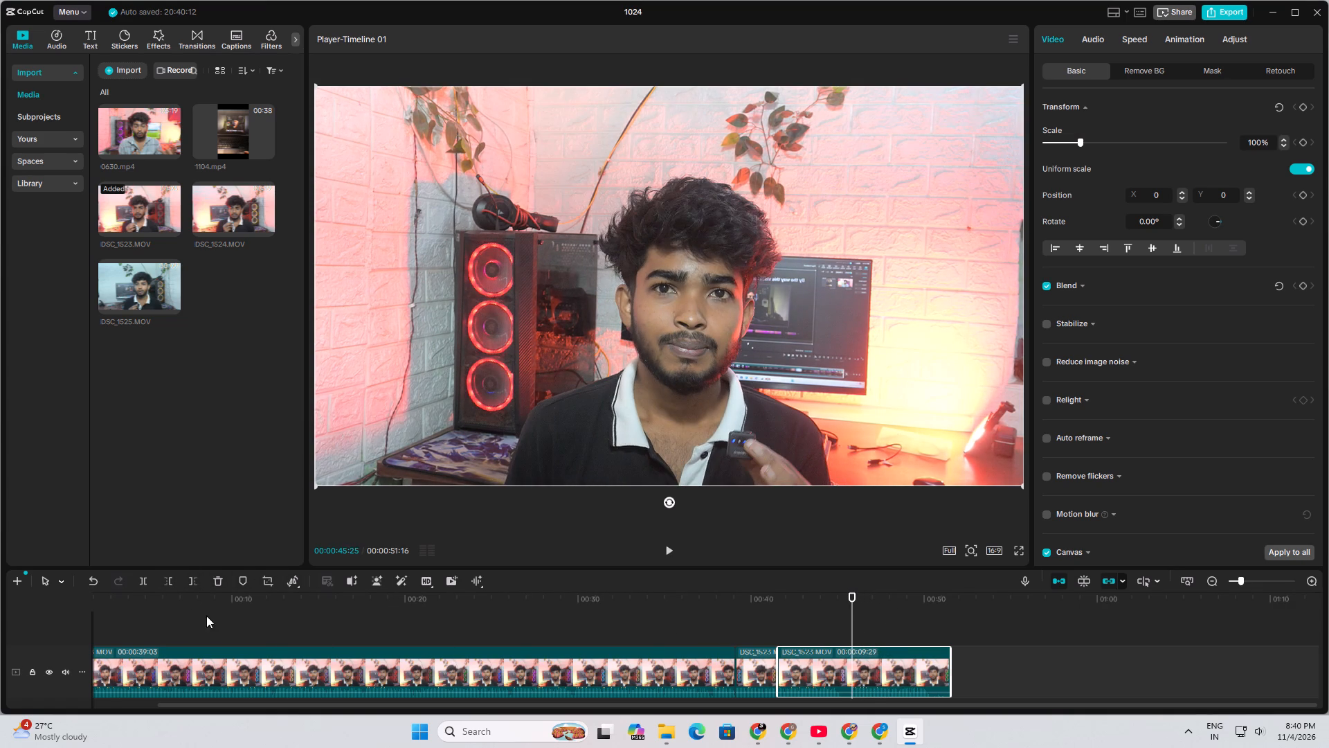
{"action": "left_click", "coordinate": [163, 581]}
Replay the join and delete the short middle DSC_1523.MOV segment between the long first segment and the last one.
{"action": "key", "text": "space"}
{"action": "left_click_drag", "start_coordinate": [843, 601], "coordinate": [795, 621]}
{"action": "key", "text": "space"}
{"action": "left_click", "coordinate": [823, 677]}
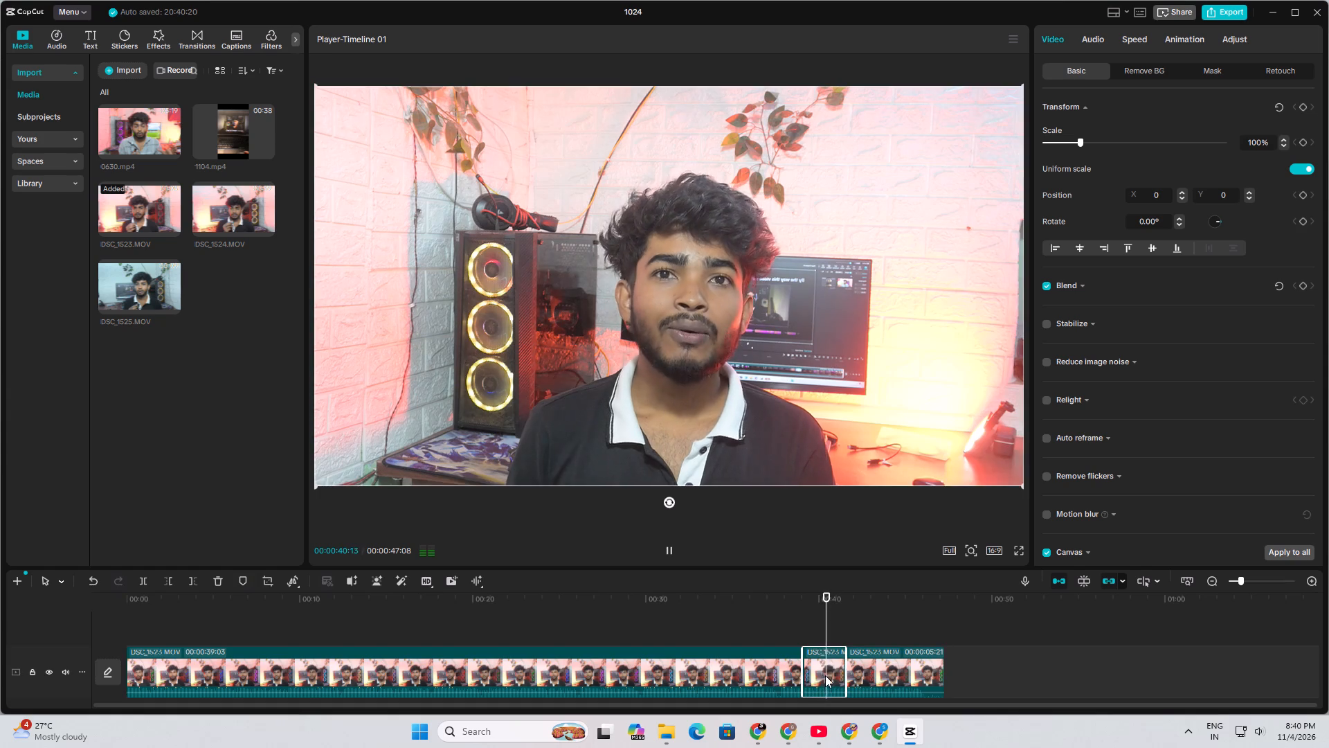
{"action": "left_click", "coordinate": [217, 580]}
Play the last DSC_1523.MOV segment and remove its end after 00:00:43:15.
{"action": "left_click_drag", "start_coordinate": [840, 603], "coordinate": [799, 621]}
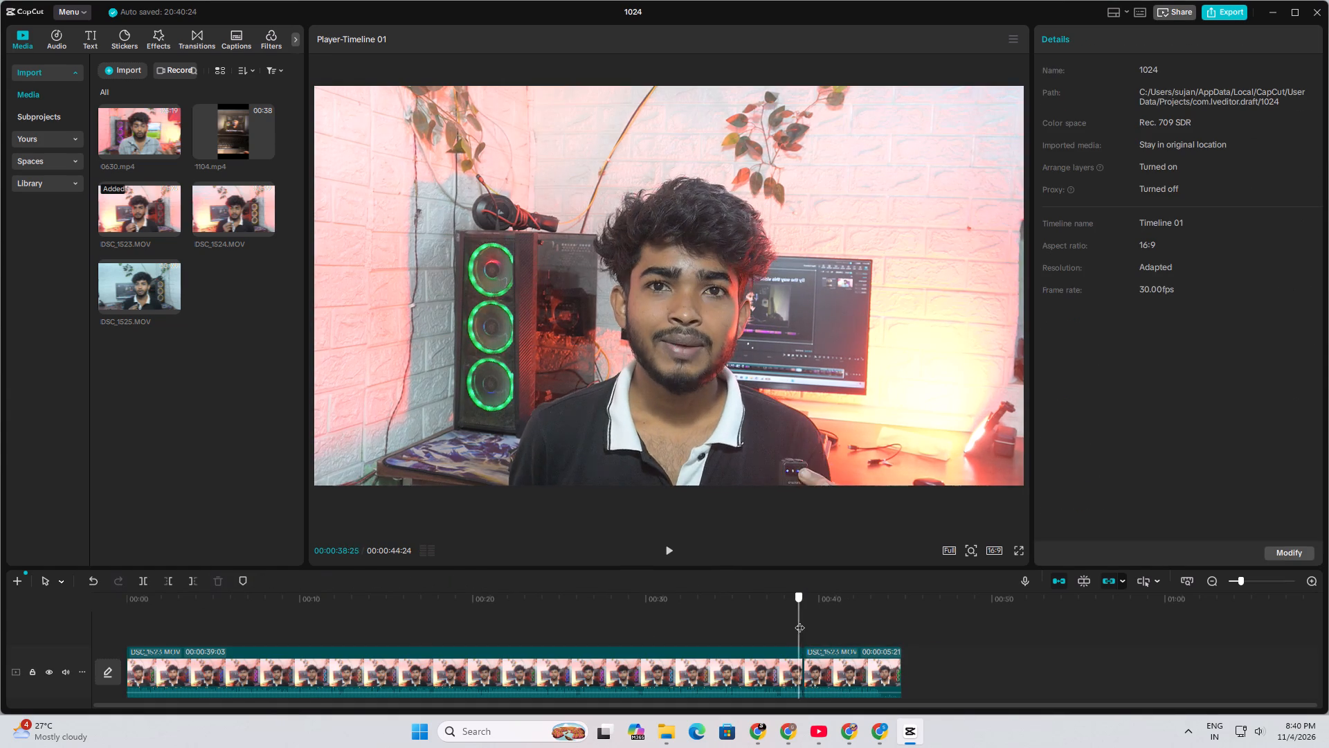
{"action": "key", "text": "space"}
{"action": "left_click", "coordinate": [855, 684]}
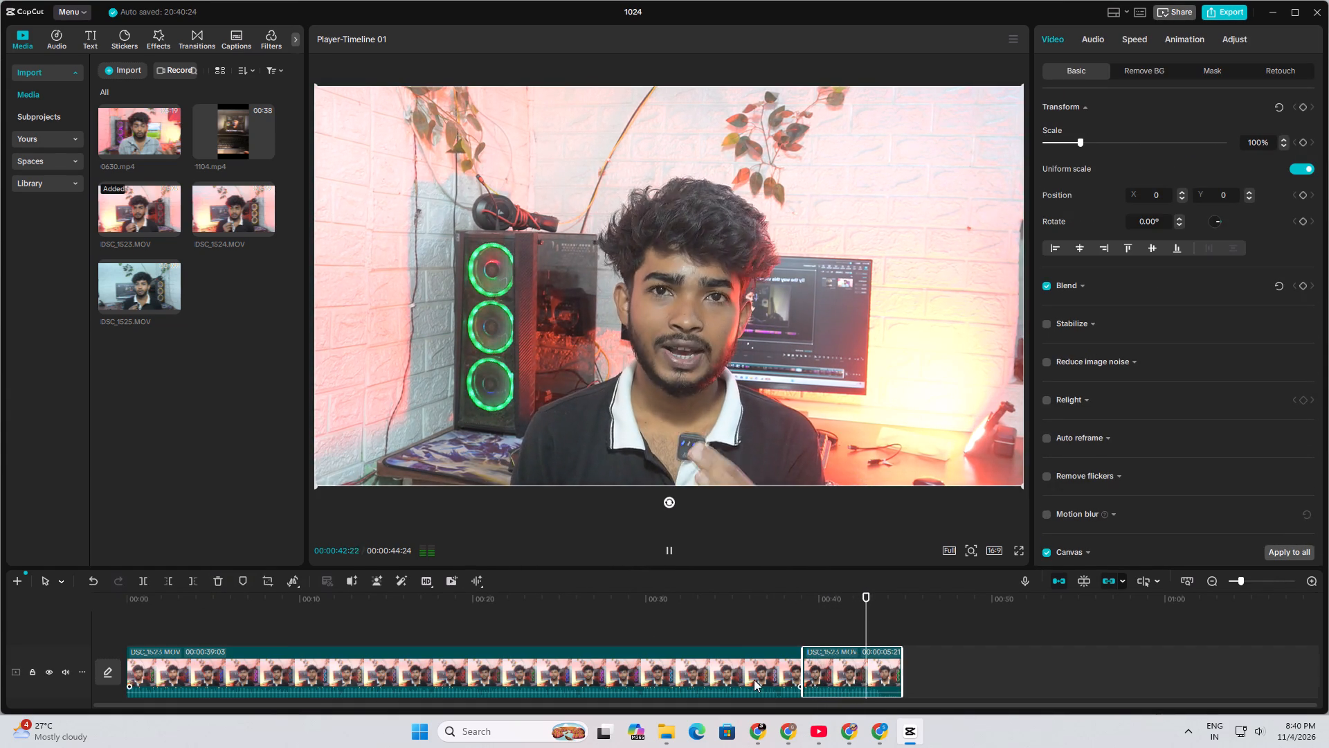
{"action": "key", "text": "space"}
{"action": "left_click", "coordinate": [193, 576]}
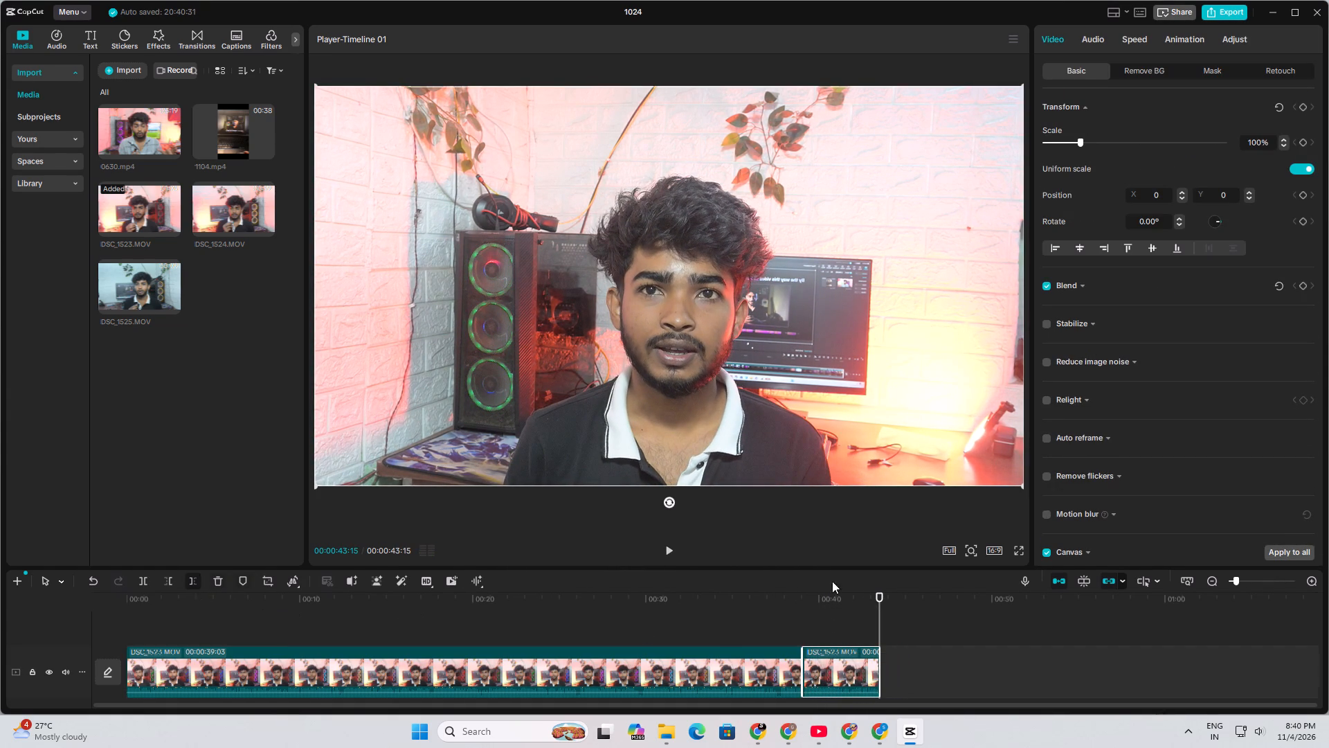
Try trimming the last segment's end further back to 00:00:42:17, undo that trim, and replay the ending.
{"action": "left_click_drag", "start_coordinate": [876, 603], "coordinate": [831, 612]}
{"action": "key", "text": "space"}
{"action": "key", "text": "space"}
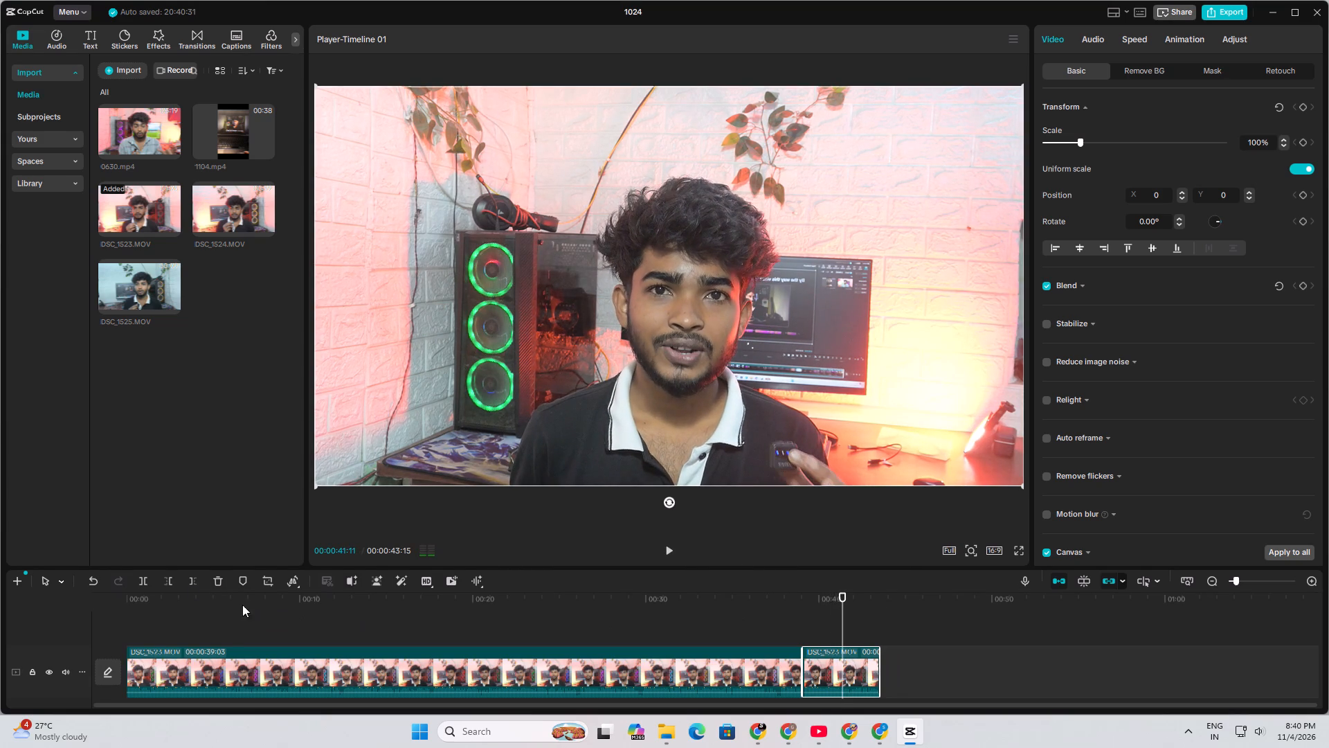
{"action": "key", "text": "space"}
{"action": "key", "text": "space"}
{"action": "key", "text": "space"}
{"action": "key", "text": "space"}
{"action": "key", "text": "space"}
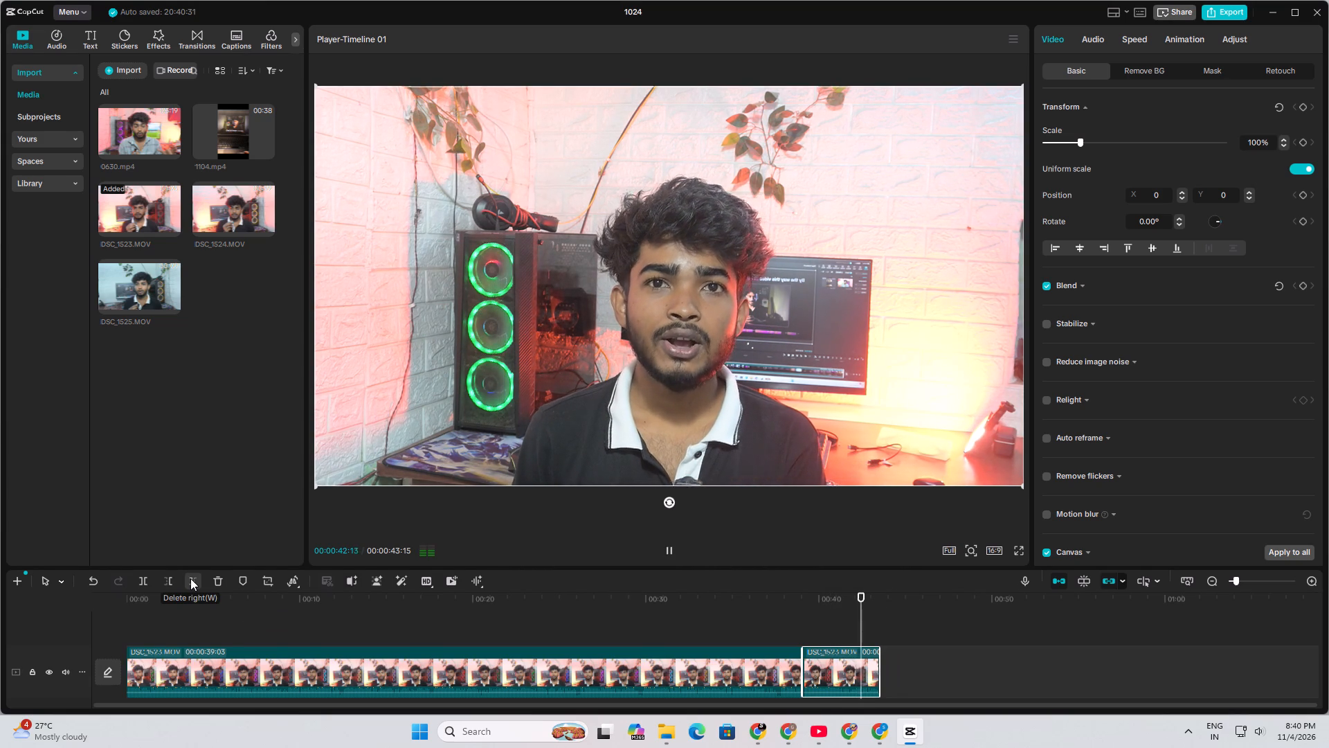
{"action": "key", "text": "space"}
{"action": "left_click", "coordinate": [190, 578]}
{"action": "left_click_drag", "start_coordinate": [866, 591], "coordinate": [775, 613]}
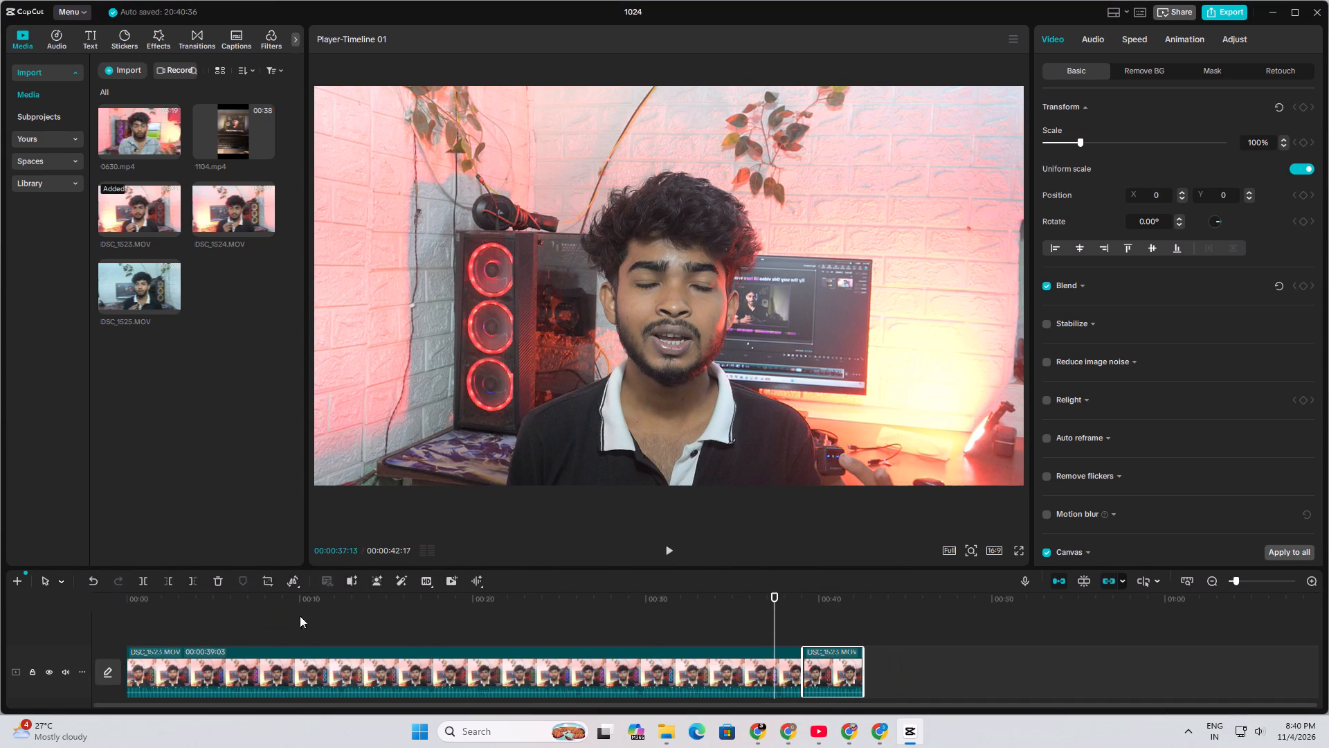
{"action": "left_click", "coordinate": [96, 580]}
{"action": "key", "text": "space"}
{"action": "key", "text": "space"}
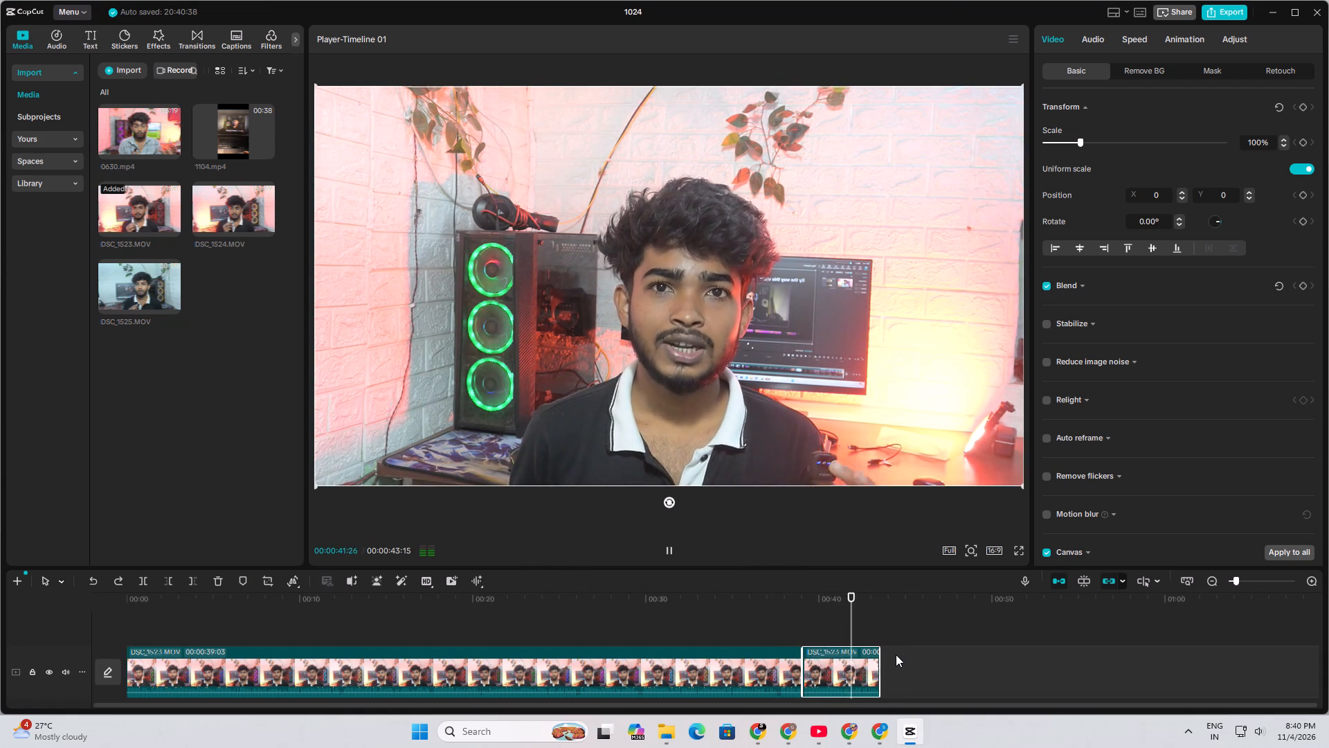
Select both DSC_1523.MOV segments, set their speed to 0.97x, and preview the opening from the start of the timeline.
{"action": "left_click_drag", "start_coordinate": [883, 590], "coordinate": [814, 604]}
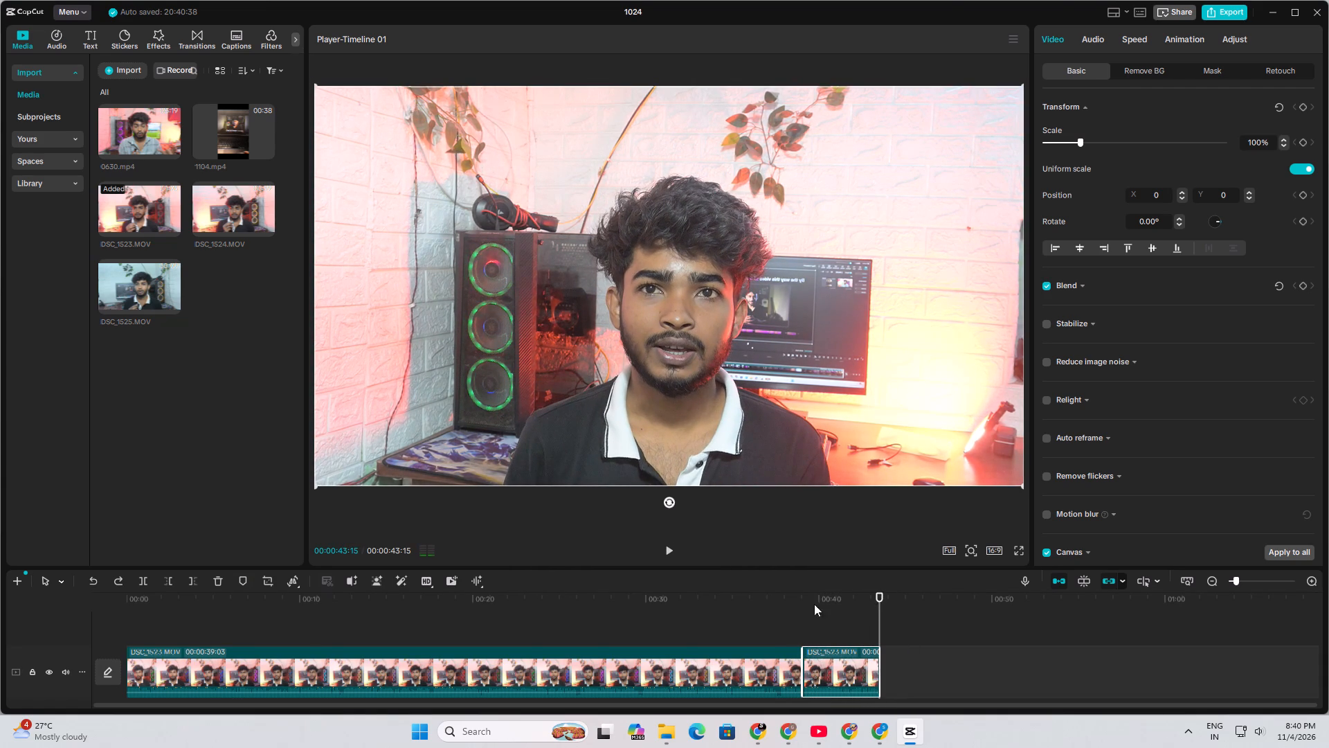
{"action": "left_click_drag", "start_coordinate": [814, 604], "coordinate": [76, 593]}
{"action": "left_click_drag", "start_coordinate": [879, 605], "coordinate": [76, 607]}
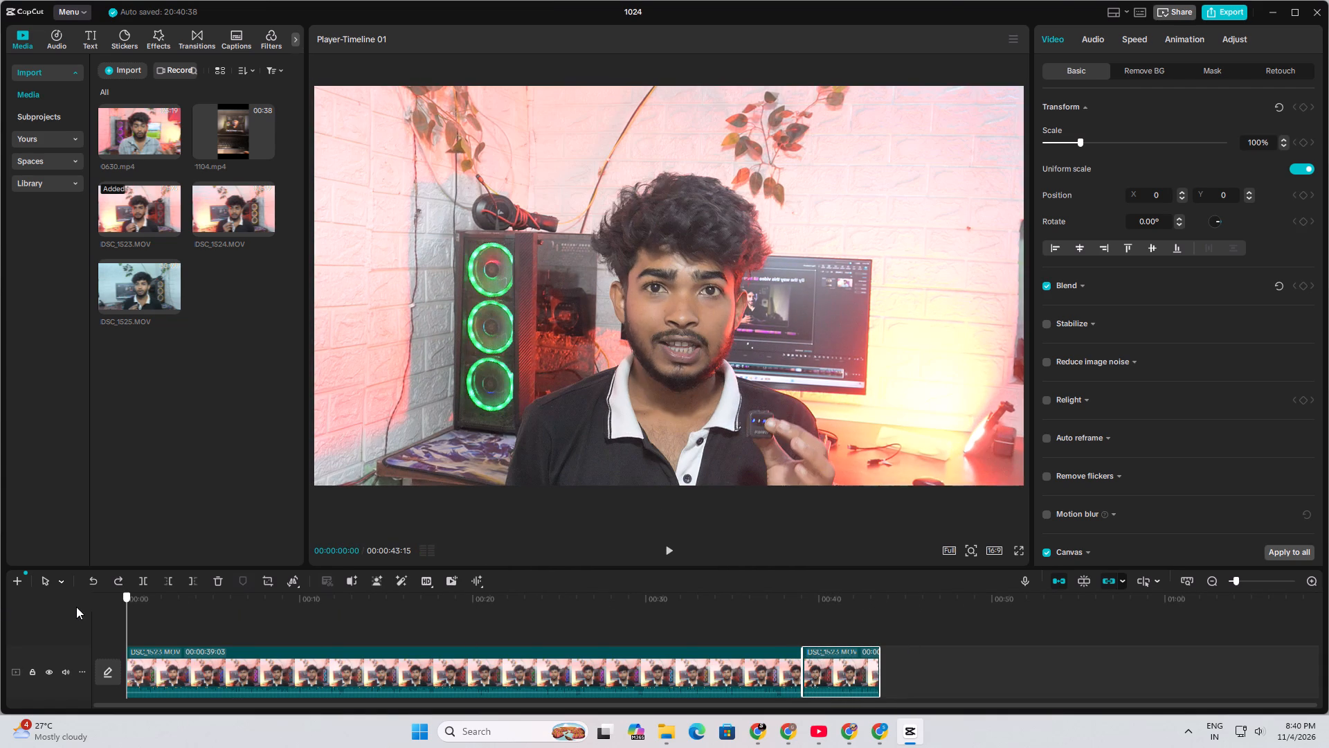
{"action": "left_click_drag", "start_coordinate": [76, 607], "coordinate": [77, 607]}
{"action": "left_click_drag", "start_coordinate": [1013, 668], "coordinate": [228, 661]}
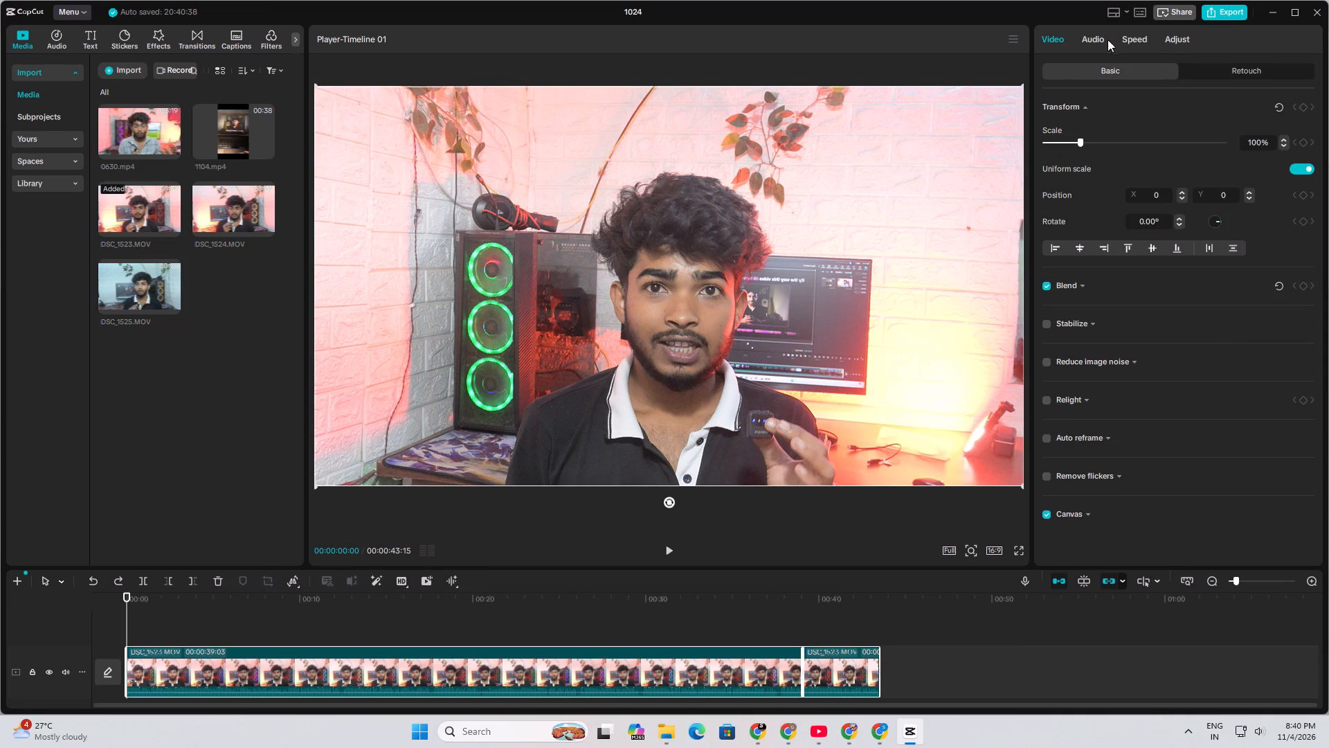
{"action": "left_click", "coordinate": [1139, 43]}
{"action": "left_click", "coordinate": [1310, 130]}
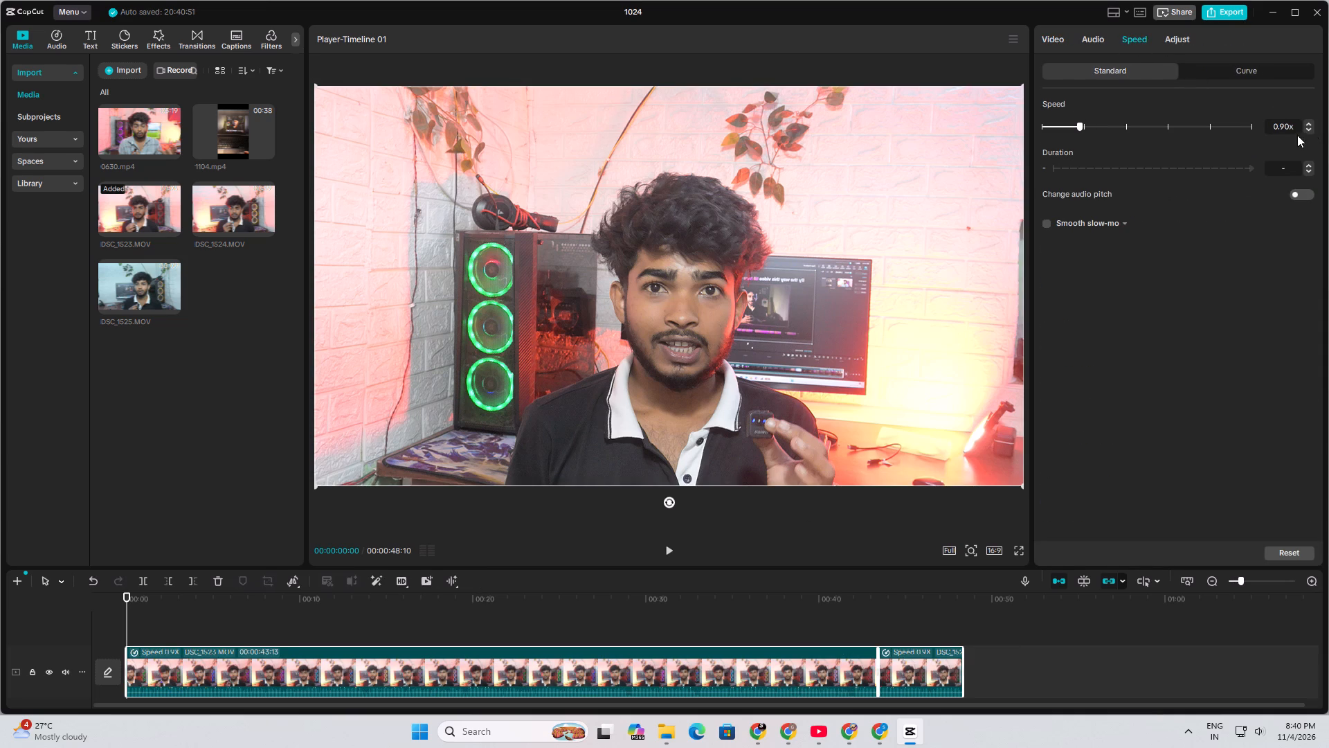
{"action": "left_click", "coordinate": [1288, 130]}
{"action": "key", "text": "BackSpace"}
{"action": "key", "text": "7"}
{"action": "key", "text": "space"}
{"action": "left_click", "coordinate": [673, 554]}
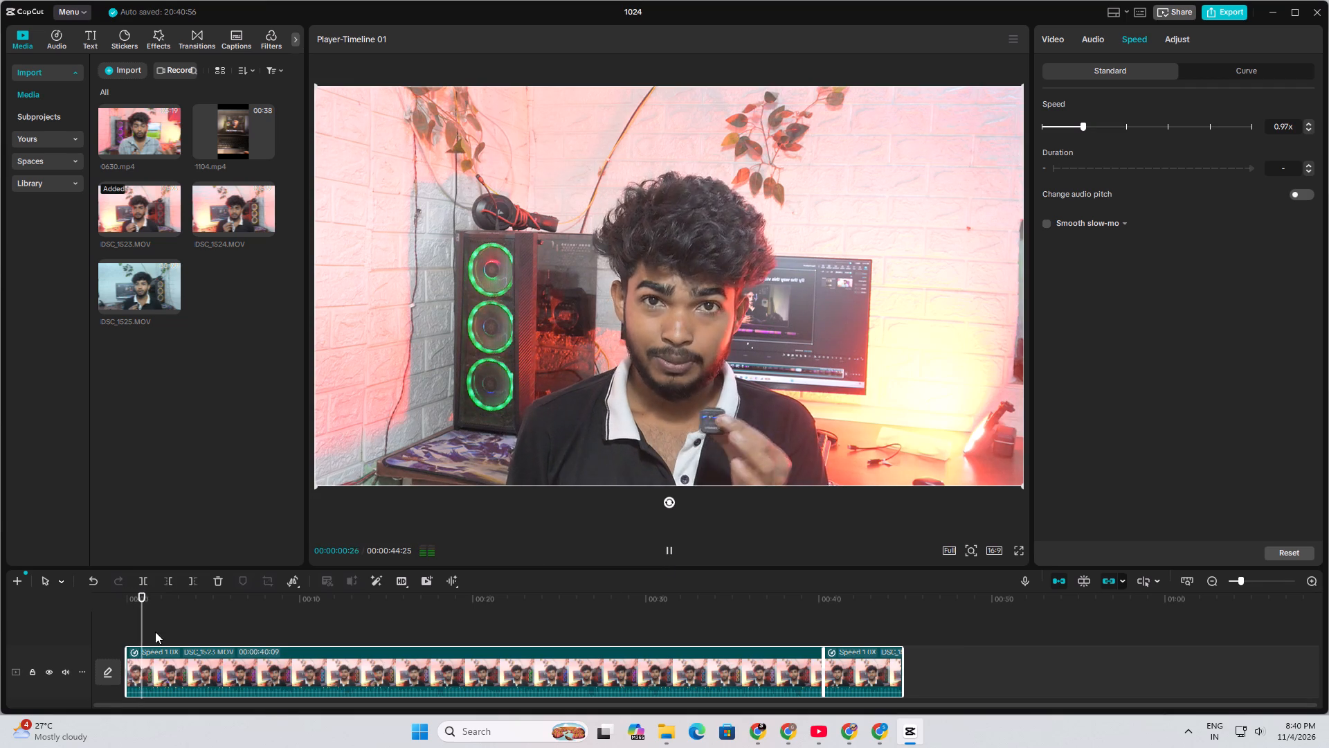
{"action": "left_click_drag", "start_coordinate": [146, 607], "coordinate": [102, 614]}
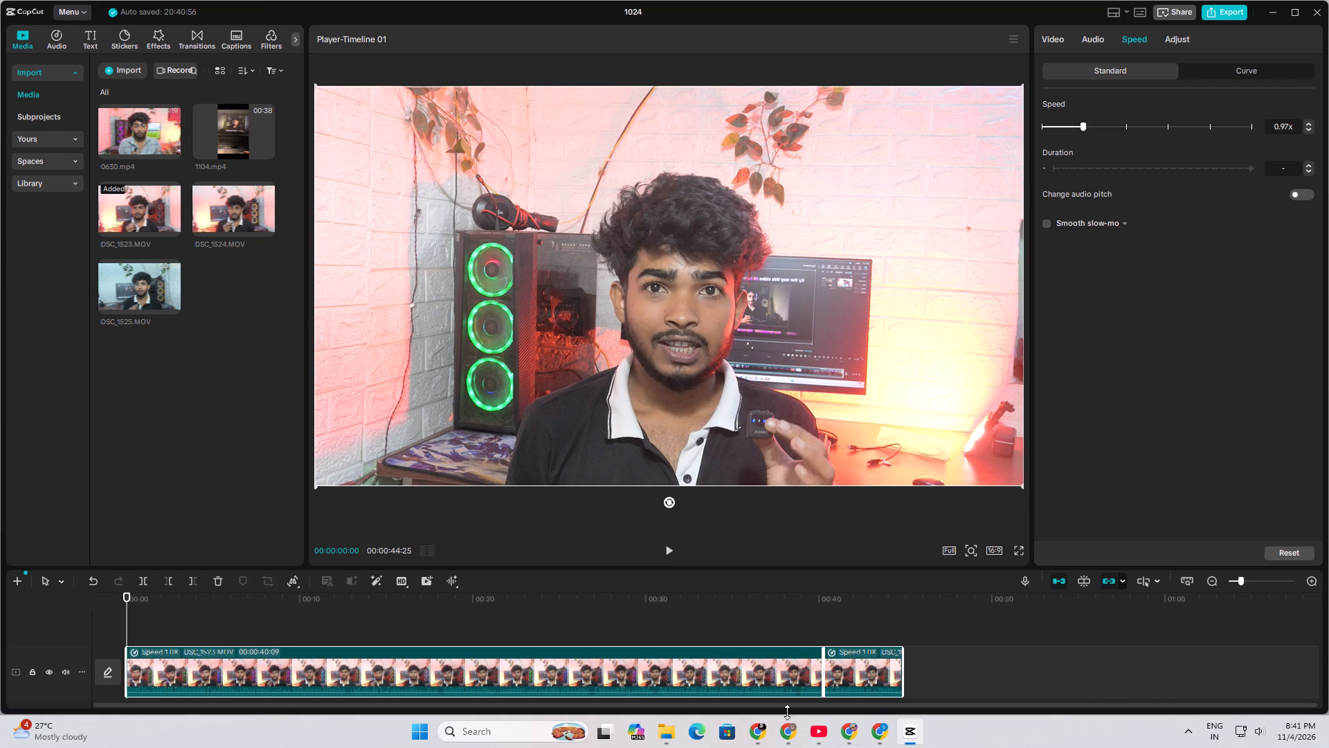
Set the exposure of both selected segments to 2 in the basic color adjustments and preview the result.
{"action": "left_click", "coordinate": [1043, 45]}
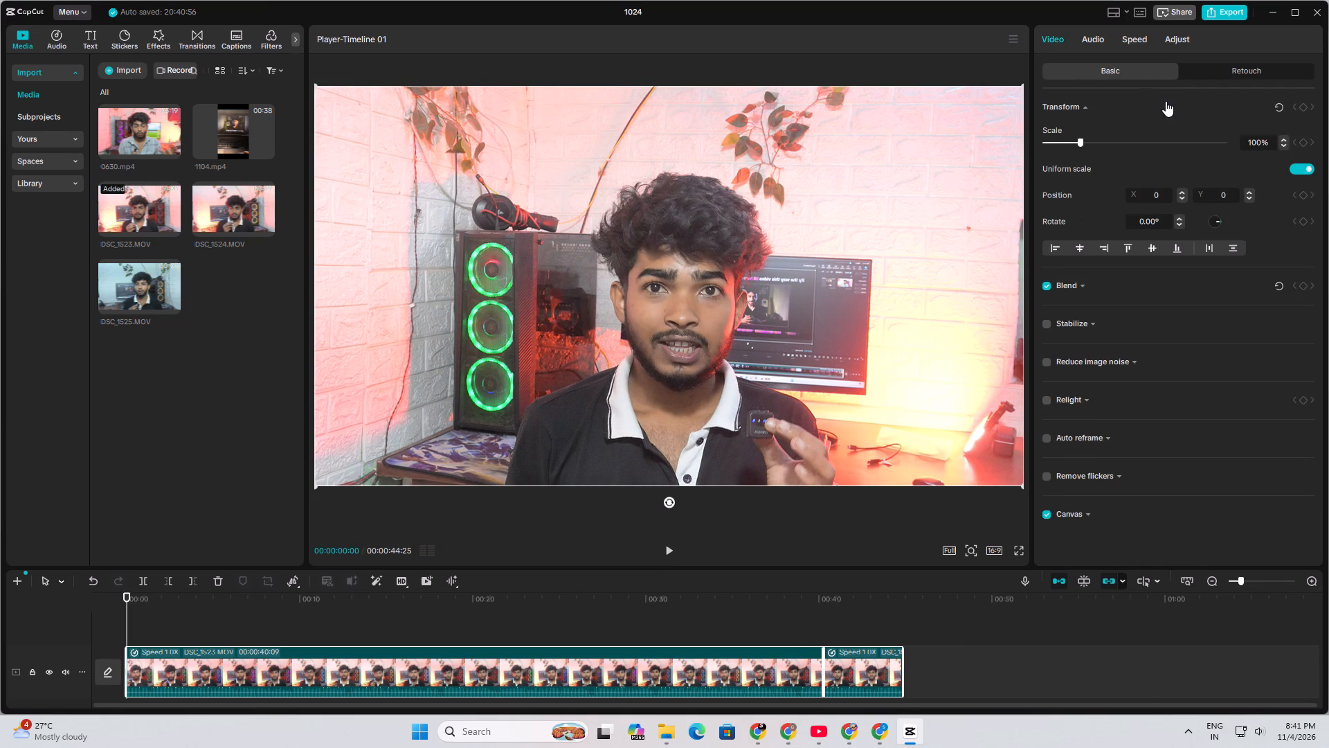
{"action": "left_click", "coordinate": [1173, 42]}
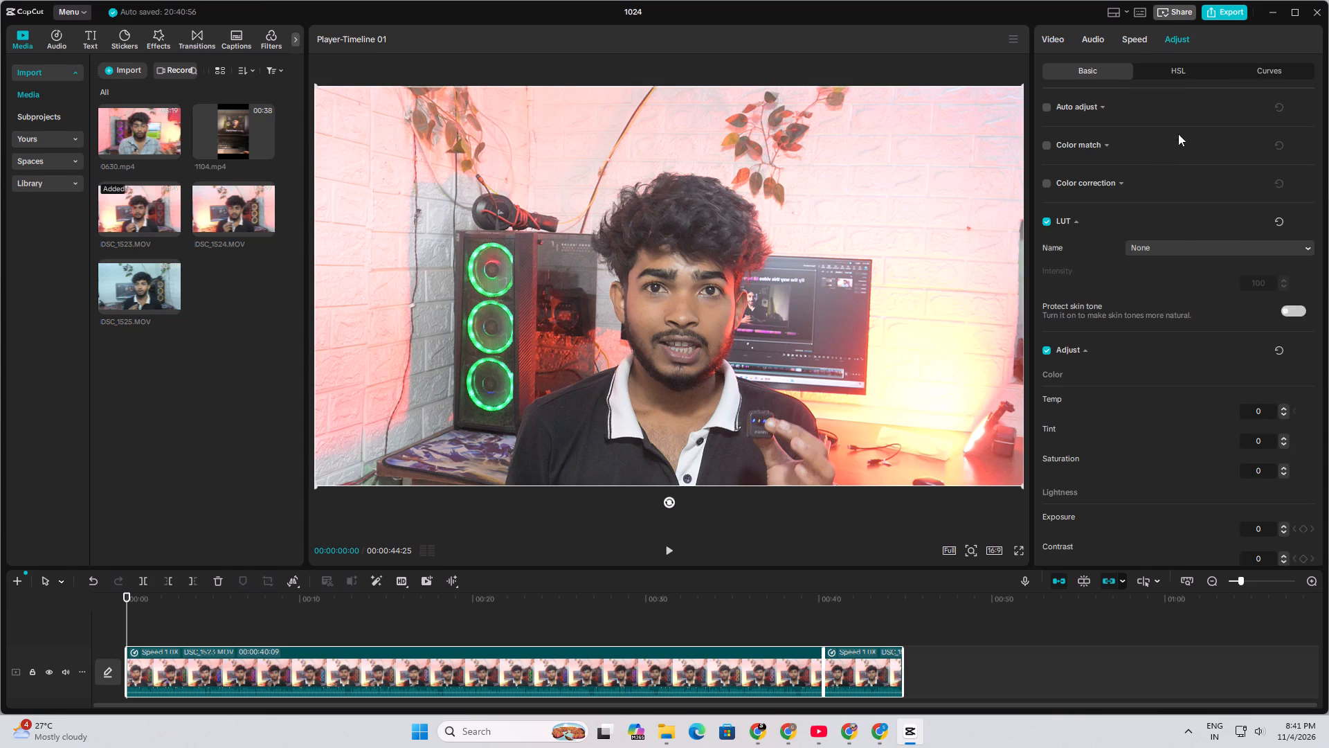
{"action": "scroll", "coordinate": [1242, 278], "scroll_direction": "down", "scroll_amount": 4}
{"action": "scroll", "coordinate": [1160, 377], "scroll_direction": "down", "scroll_amount": 2}
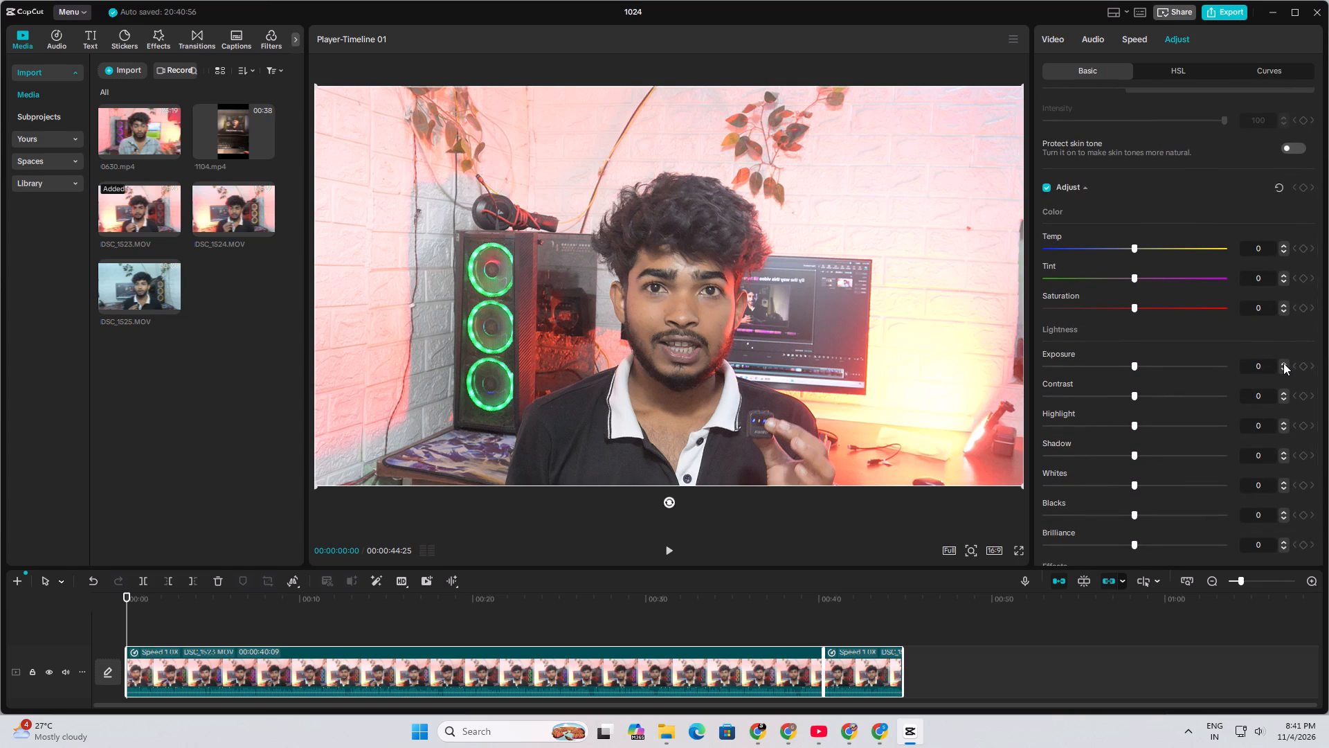
{"action": "double_click", "coordinate": [1283, 363]}
{"action": "left_click", "coordinate": [676, 550]}
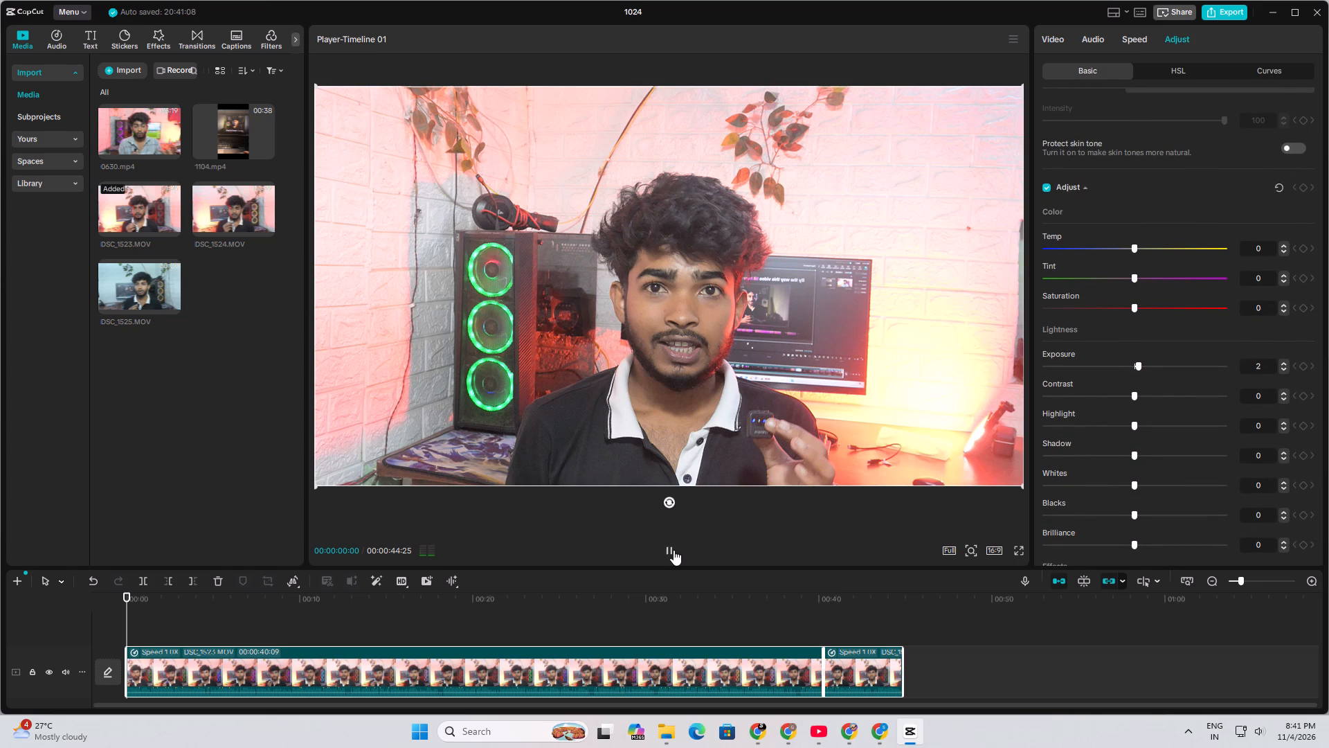
{"action": "left_click", "coordinate": [669, 551]}
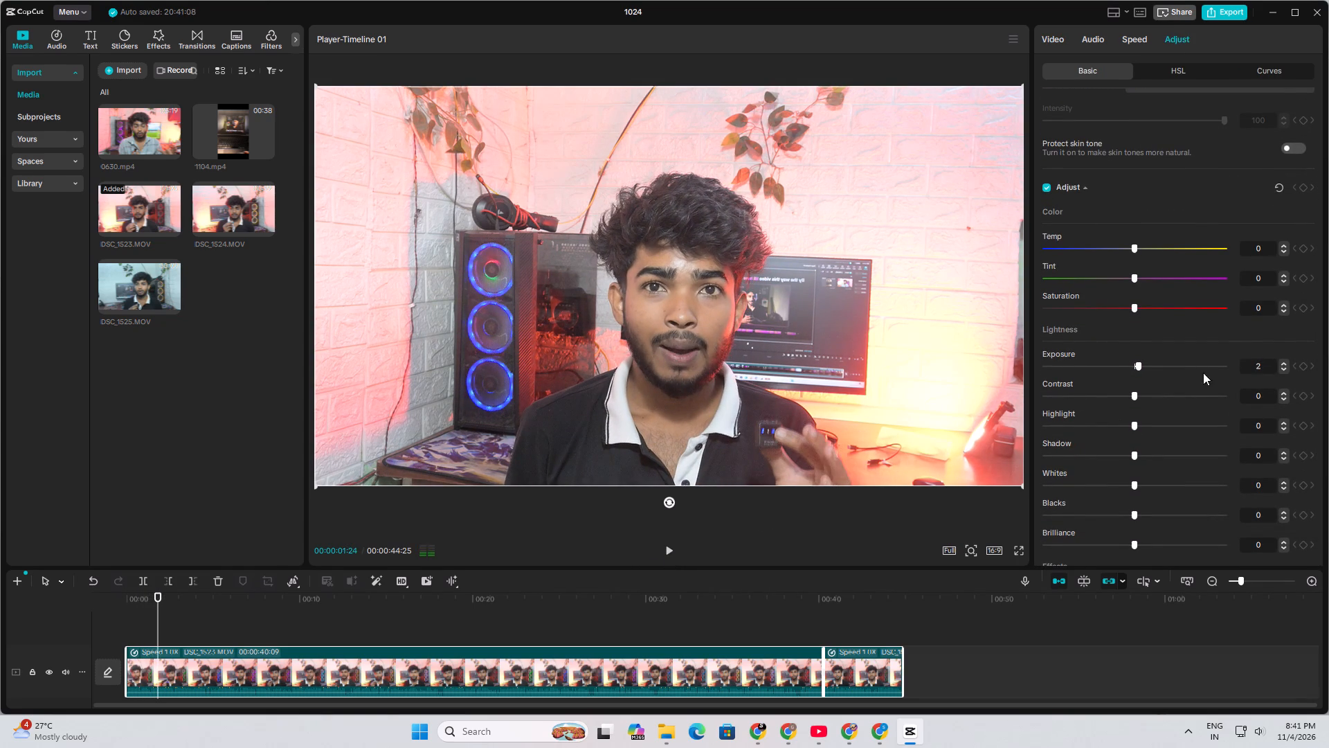
Set the contrast of both selected segments to -1 and play the footage to check the look.
{"action": "left_click", "coordinate": [1283, 400]}
{"action": "key", "text": "space"}
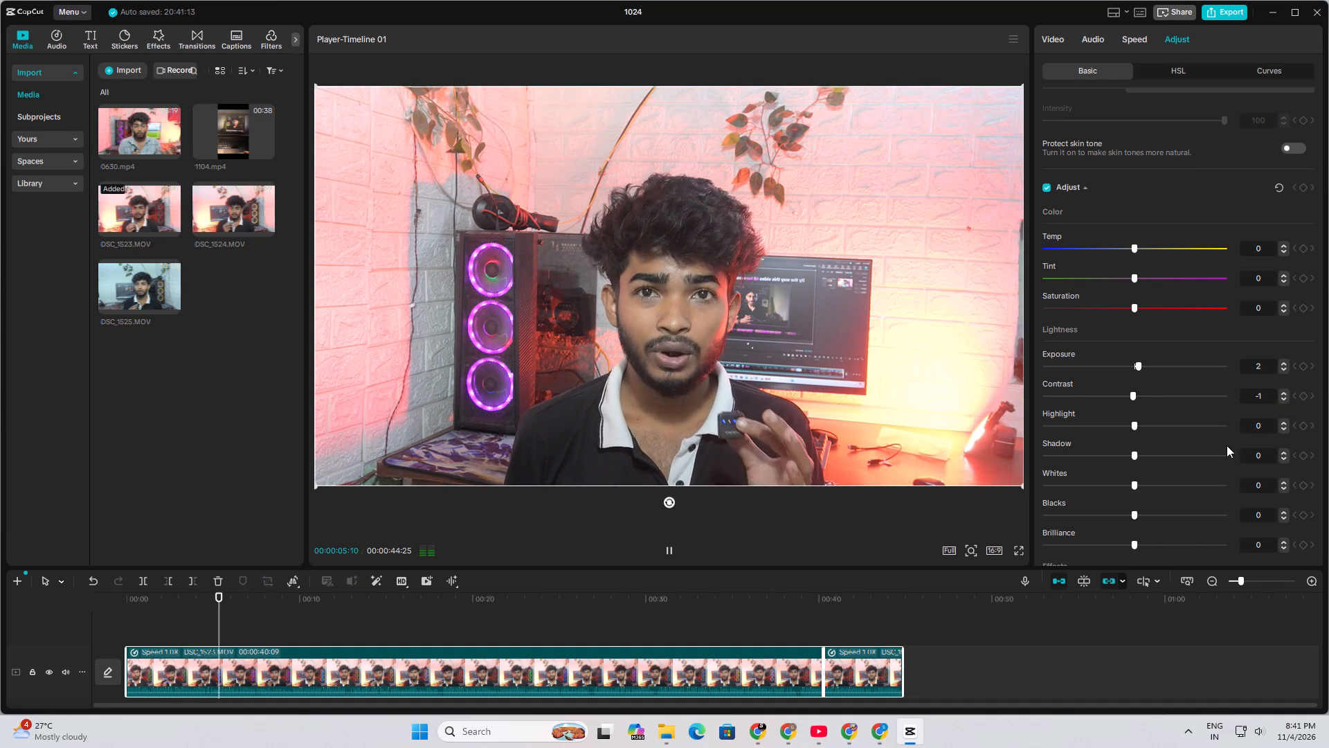
{"action": "key", "text": "space"}
{"action": "key", "text": "space"}
{"action": "key", "text": "space"}
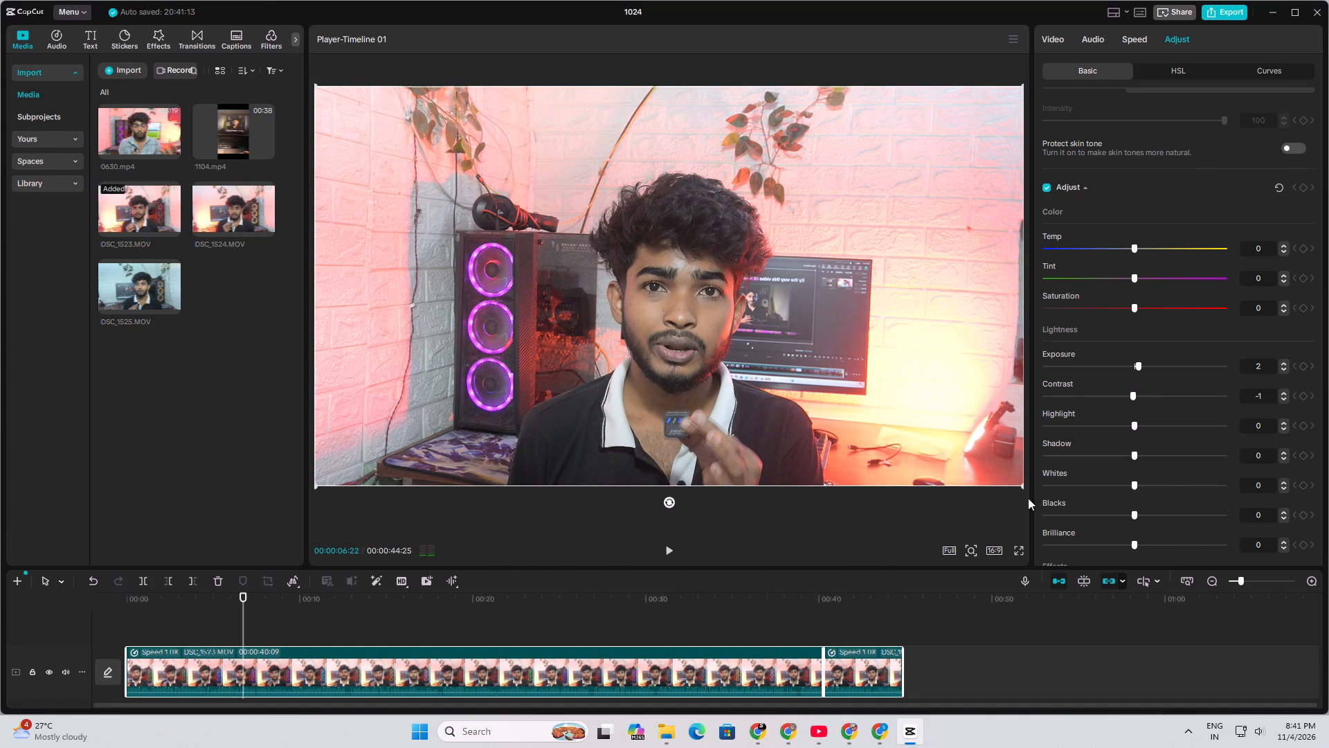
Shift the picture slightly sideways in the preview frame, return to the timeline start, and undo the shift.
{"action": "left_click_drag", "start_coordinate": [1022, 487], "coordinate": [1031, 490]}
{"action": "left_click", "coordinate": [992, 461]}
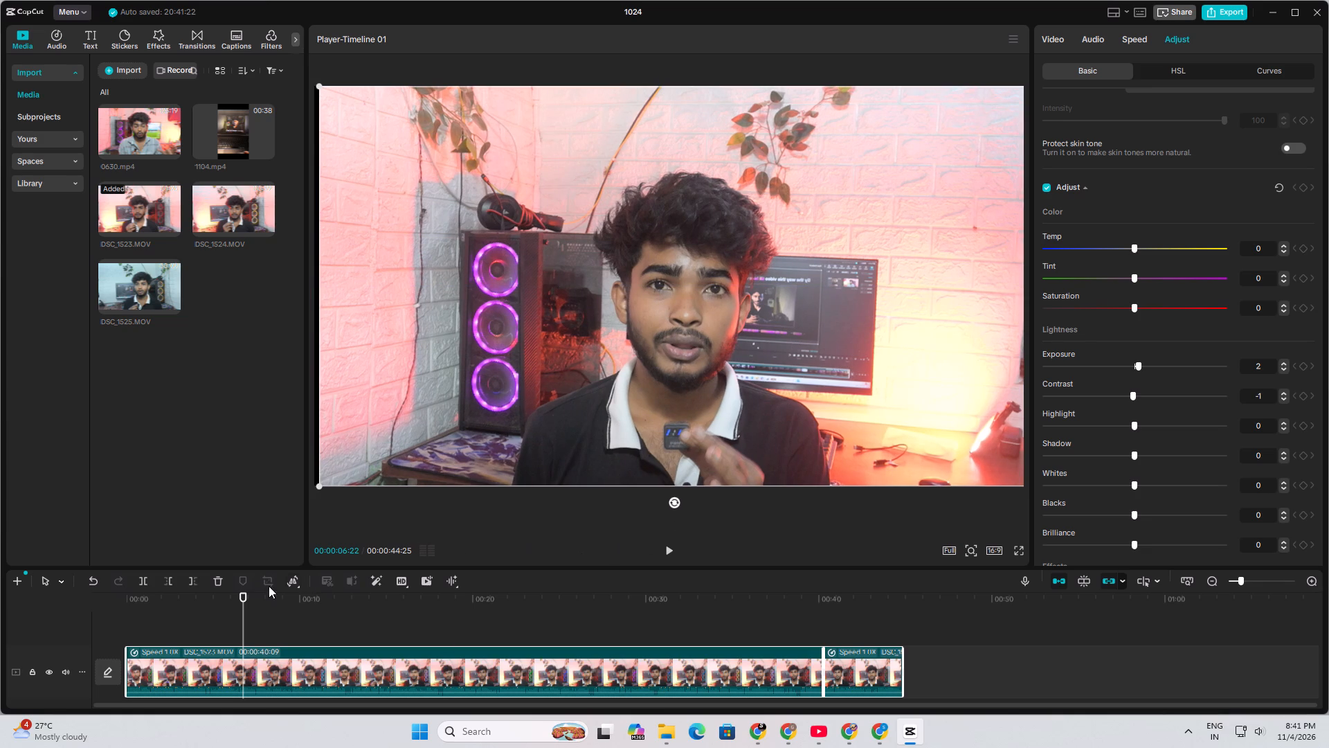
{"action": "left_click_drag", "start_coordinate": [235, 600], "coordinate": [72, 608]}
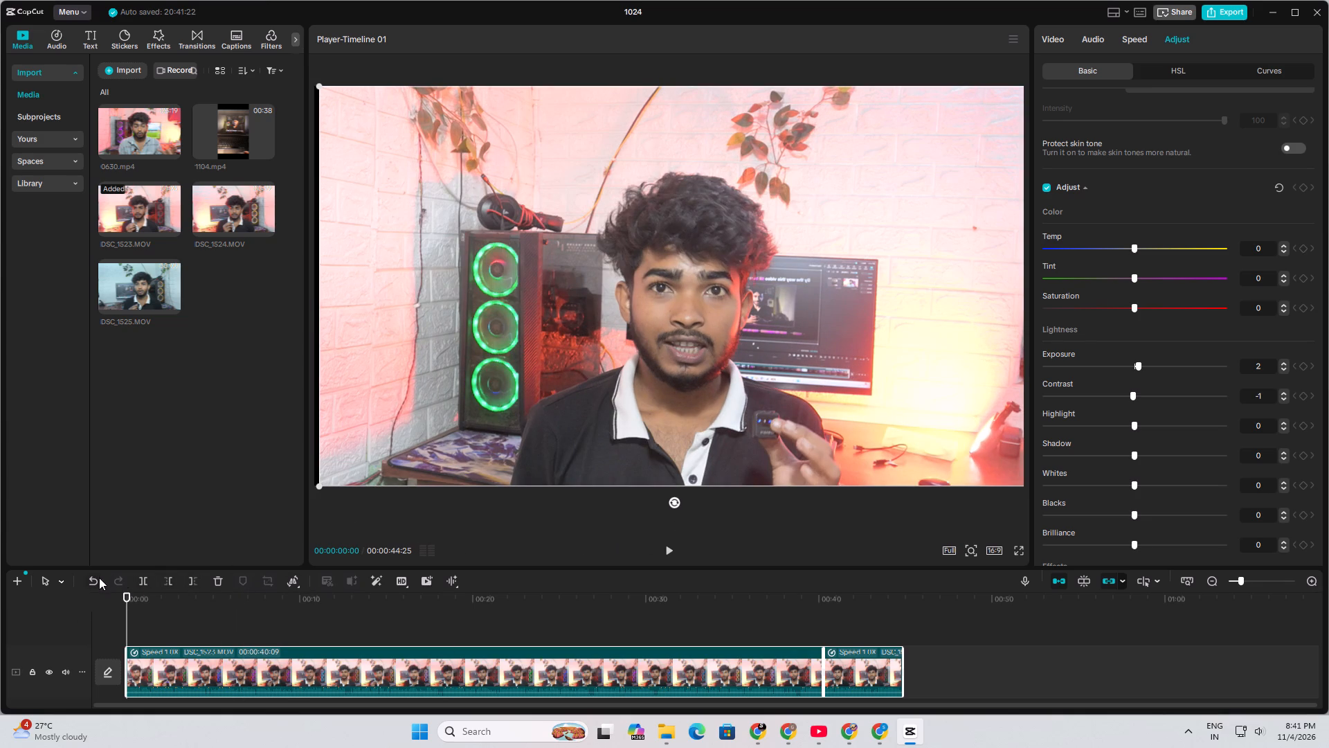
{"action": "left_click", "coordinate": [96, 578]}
Play through the adjusted footage, partly in full screen, to check the look and find unwanted takes.
{"action": "key", "text": "space"}
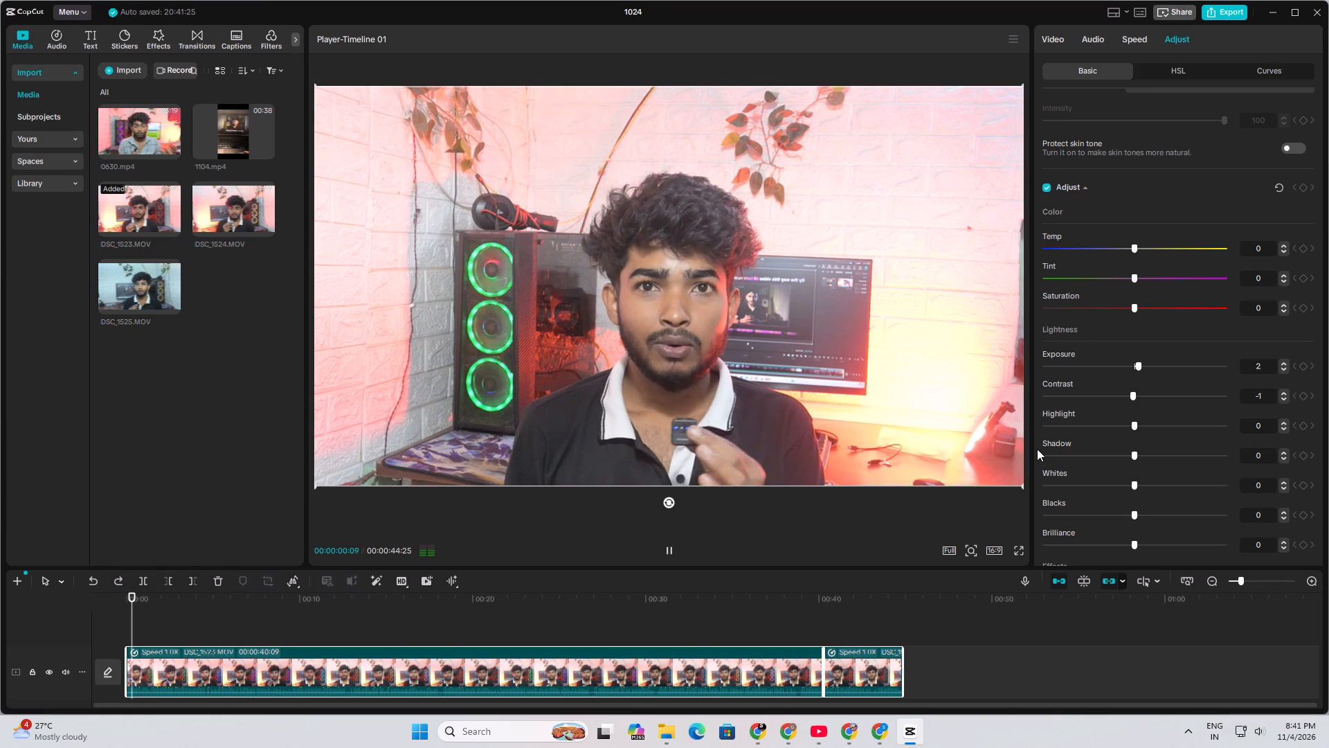
{"action": "left_click", "coordinate": [1016, 548]}
{"action": "key", "text": "Escape"}
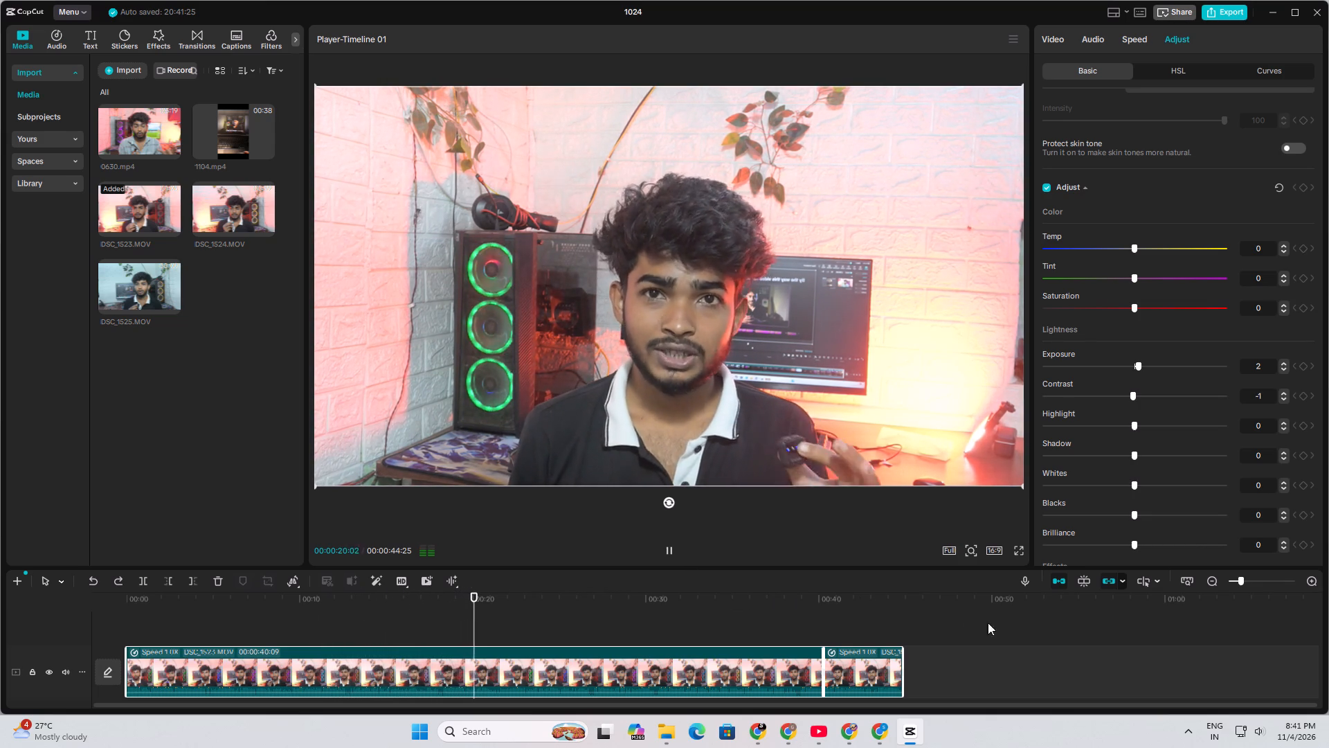
{"action": "left_click_drag", "start_coordinate": [500, 603], "coordinate": [226, 655]}
{"action": "key", "text": "space"}
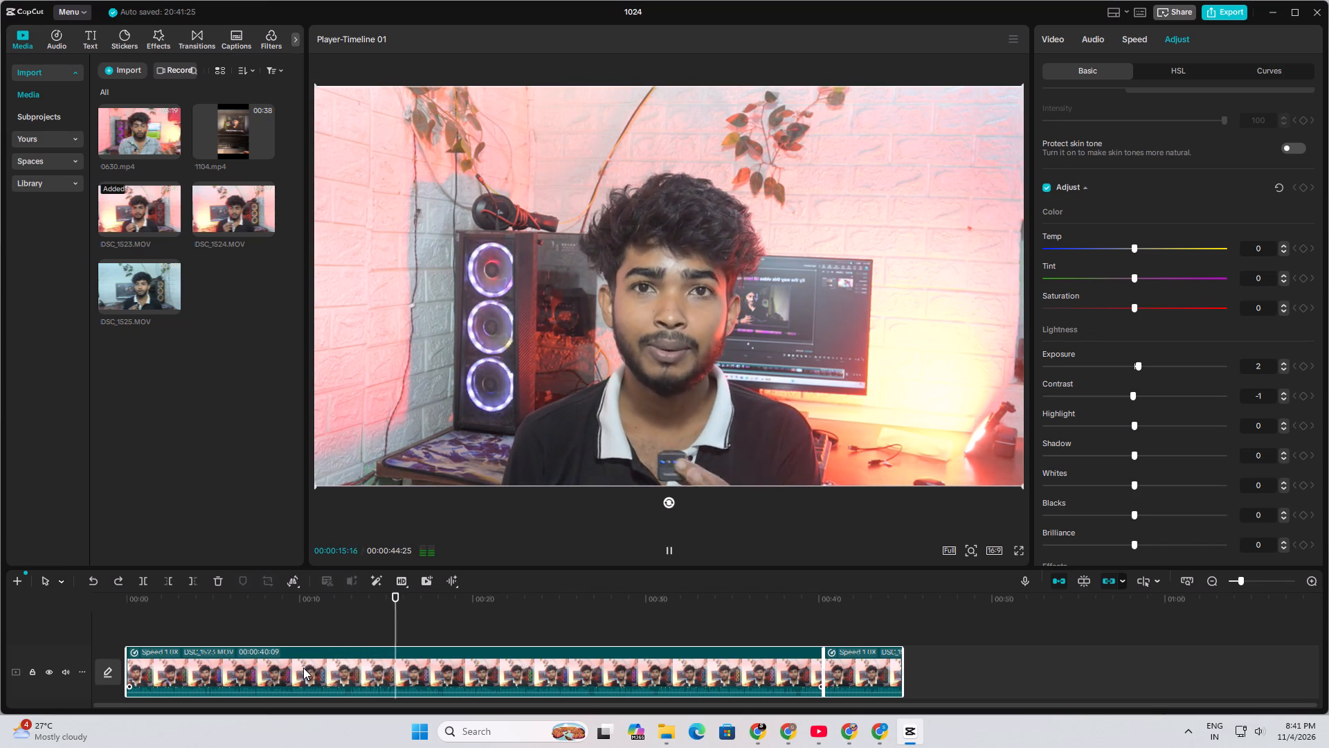
{"action": "key", "text": "space"}
{"action": "key", "text": "space"}
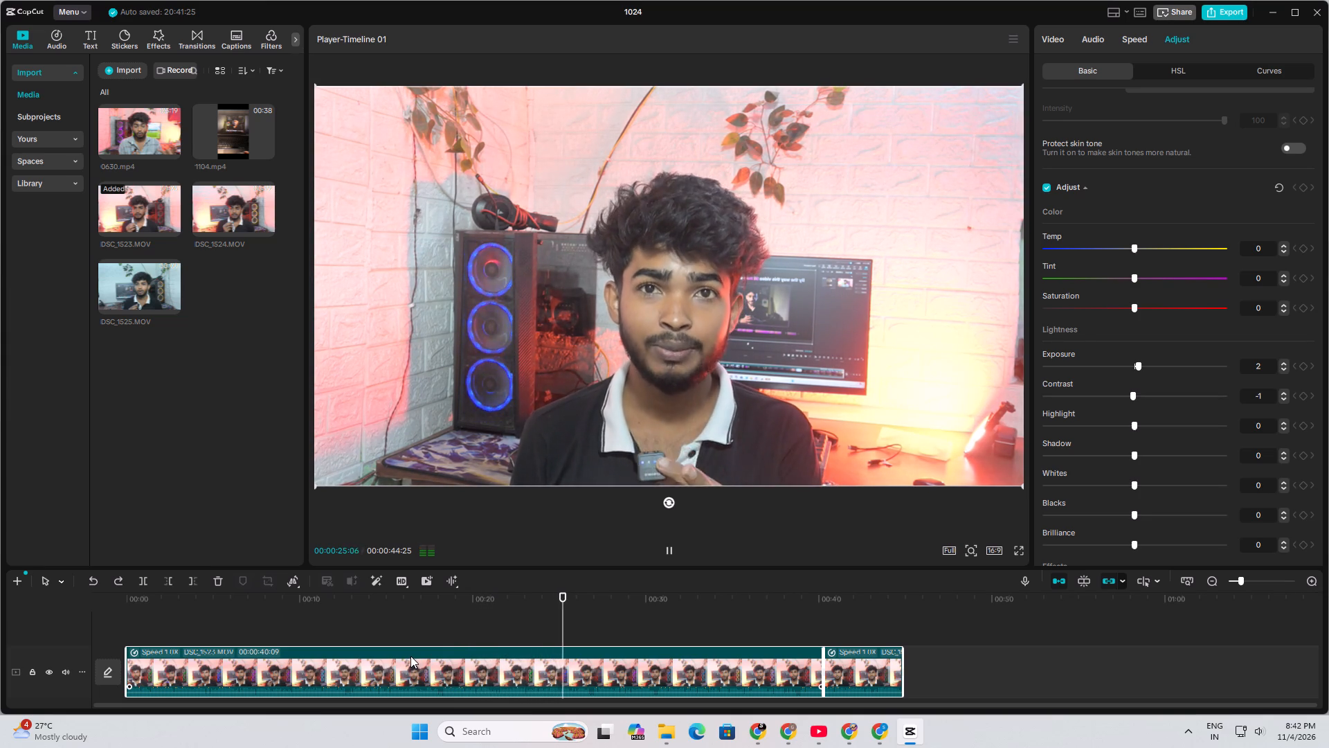
{"action": "key", "text": "space"}
{"action": "key", "text": "space"}
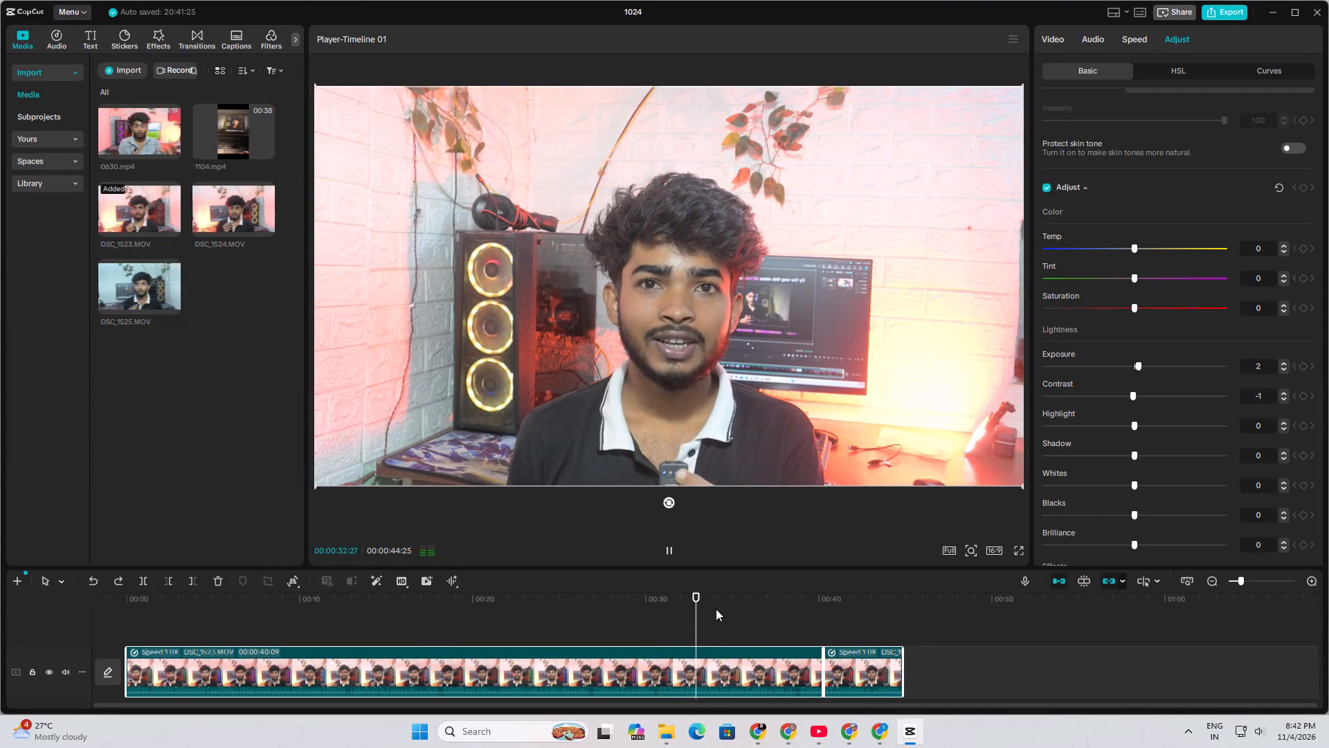
Split the long first DSC_1523.MOV segment at about 18 seconds, where the unwanted take begins.
{"action": "left_click_drag", "start_coordinate": [709, 604], "coordinate": [417, 634]}
{"action": "key", "text": "space"}
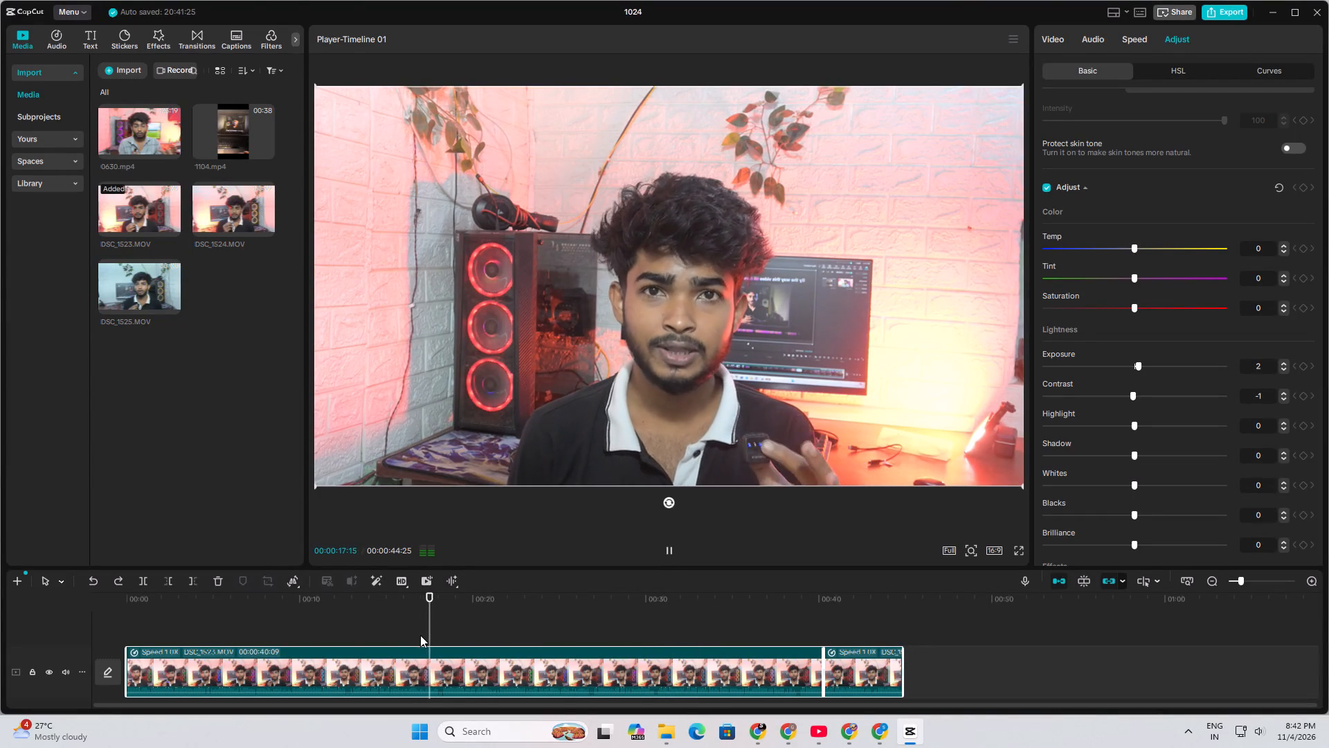
{"action": "key", "text": "space"}
{"action": "left_click", "coordinate": [139, 576]}
Find where the next good take begins and trim away the start of the second segment up to 00:00:20:23.
{"action": "key", "text": "space"}
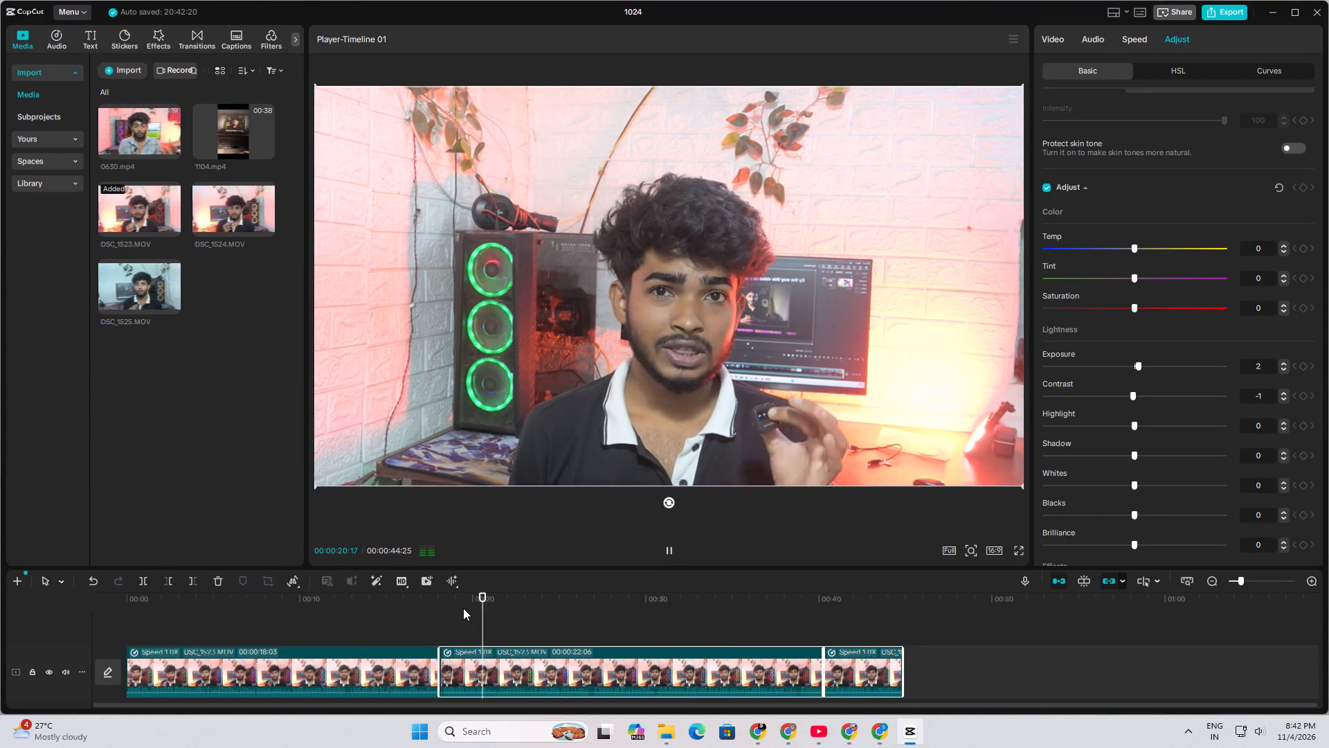
{"action": "key", "text": "space"}
{"action": "left_click_drag", "start_coordinate": [516, 592], "coordinate": [481, 627]}
{"action": "key", "text": "space"}
{"action": "key", "text": "space"}
{"action": "left_click_drag", "start_coordinate": [489, 603], "coordinate": [475, 614]}
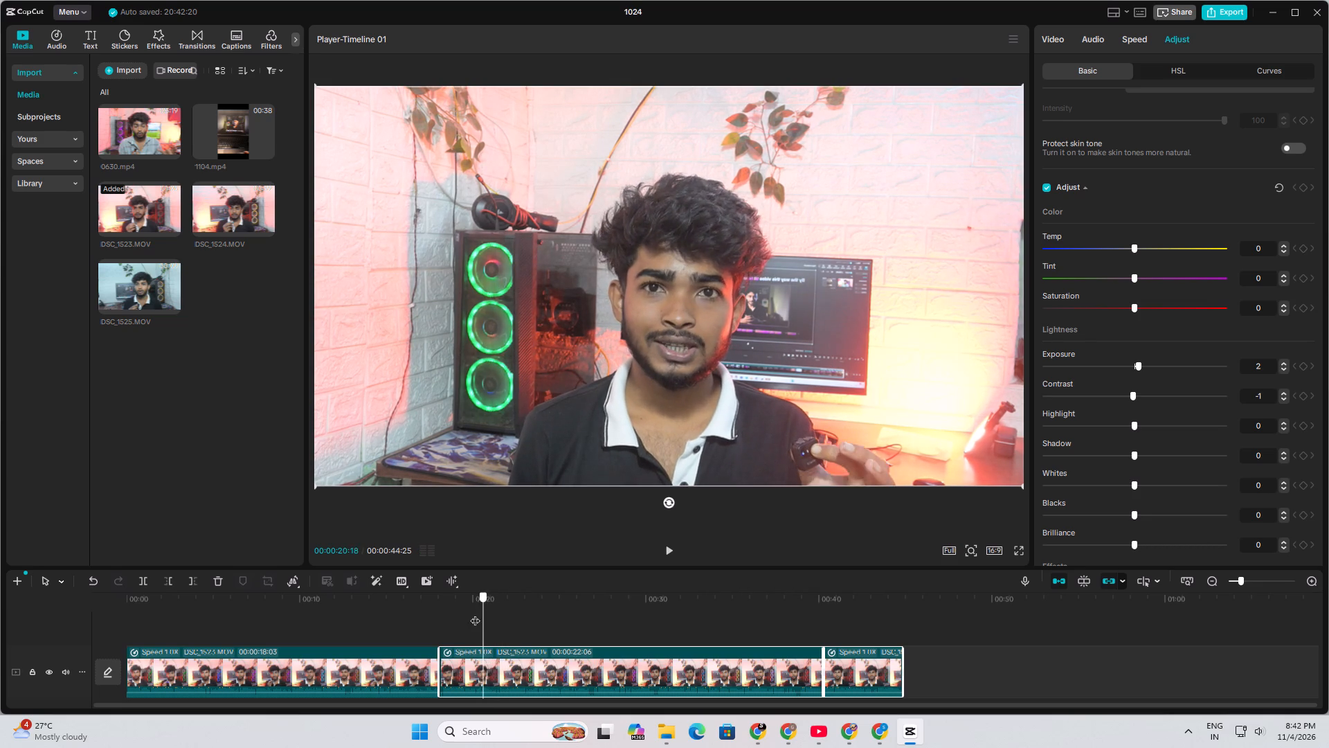
{"action": "left_click_drag", "start_coordinate": [475, 614], "coordinate": [469, 619]}
{"action": "key", "text": "space"}
{"action": "key", "text": "space"}
{"action": "key", "text": "space"}
{"action": "key", "text": "space"}
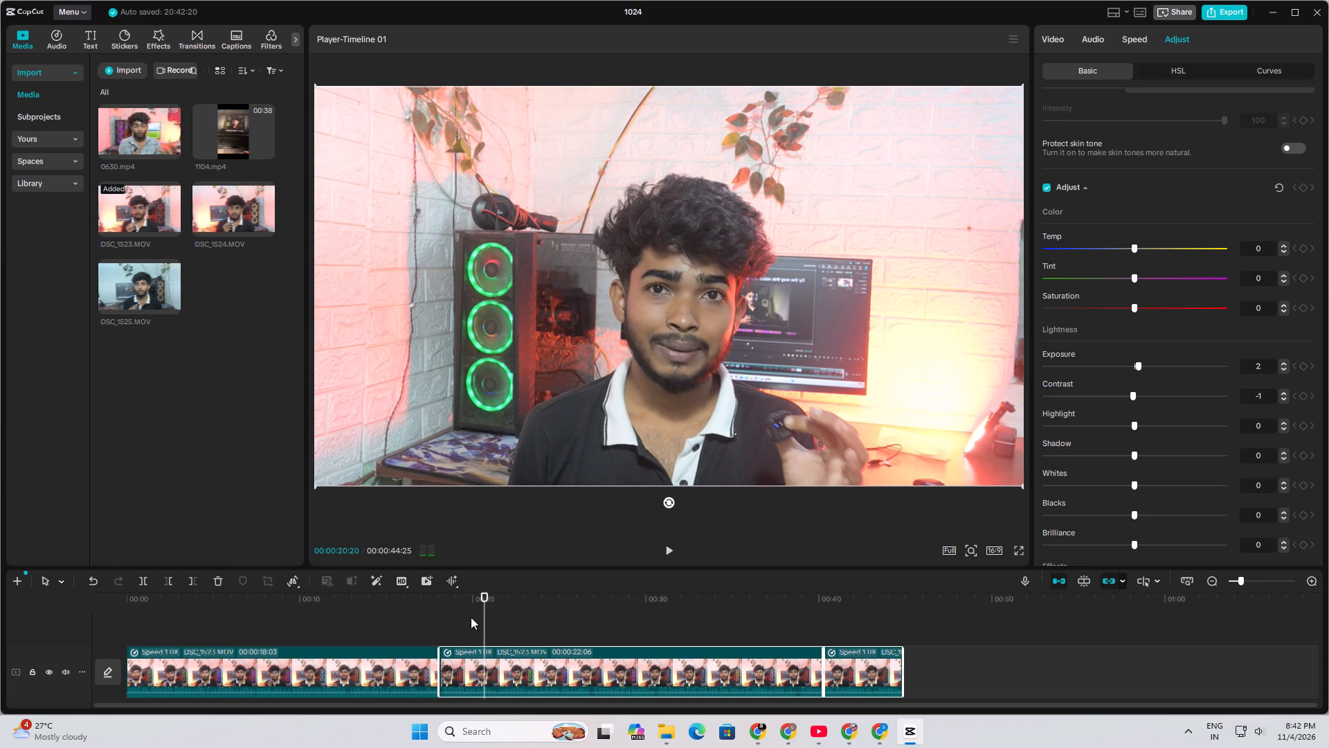
{"action": "key", "text": "space"}
{"action": "key", "text": "space"}
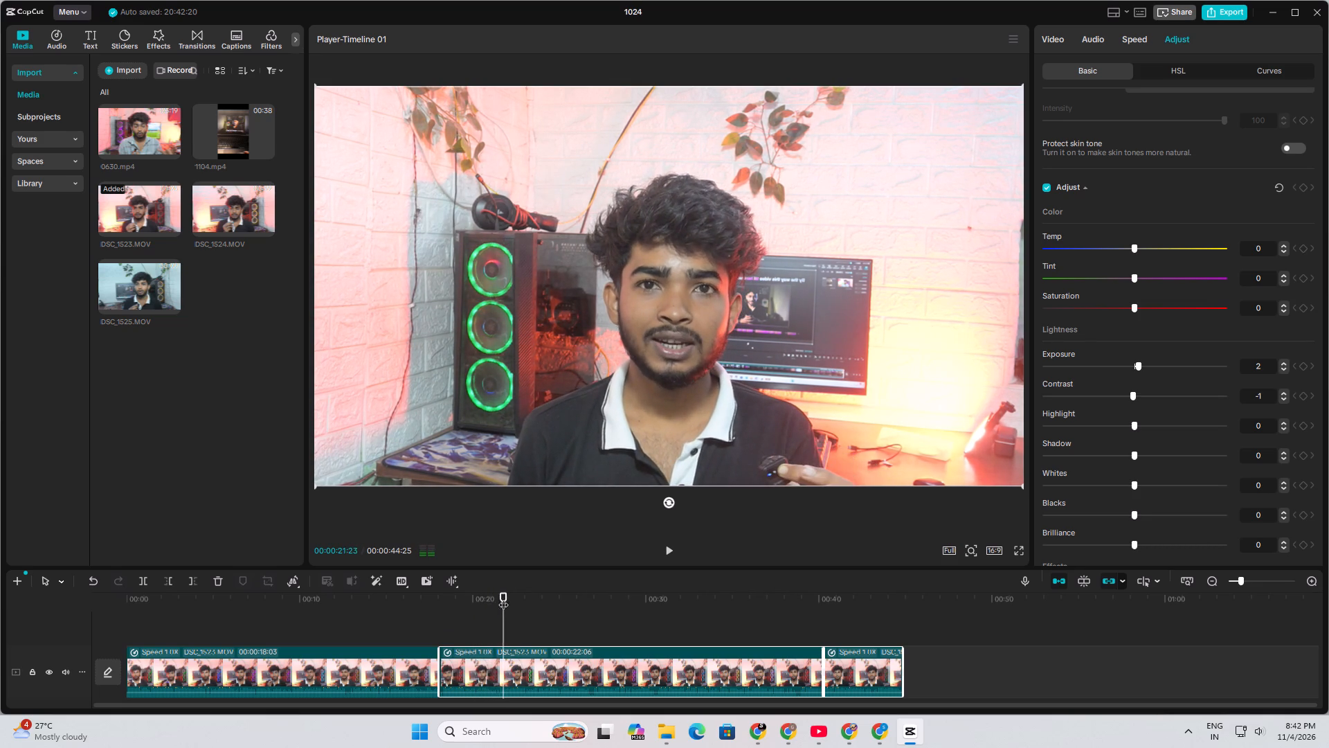
{"action": "left_click_drag", "start_coordinate": [508, 599], "coordinate": [451, 638]}
{"action": "key", "text": "space"}
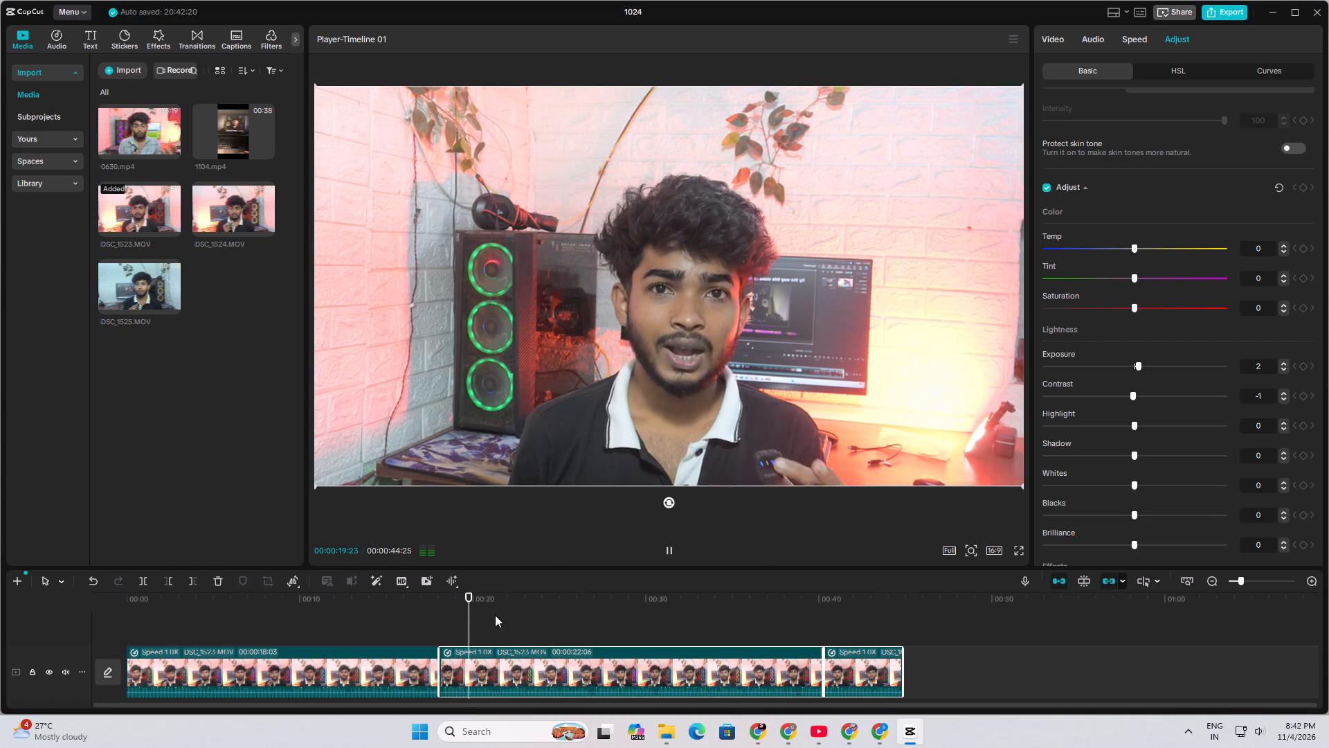
{"action": "key", "text": "space"}
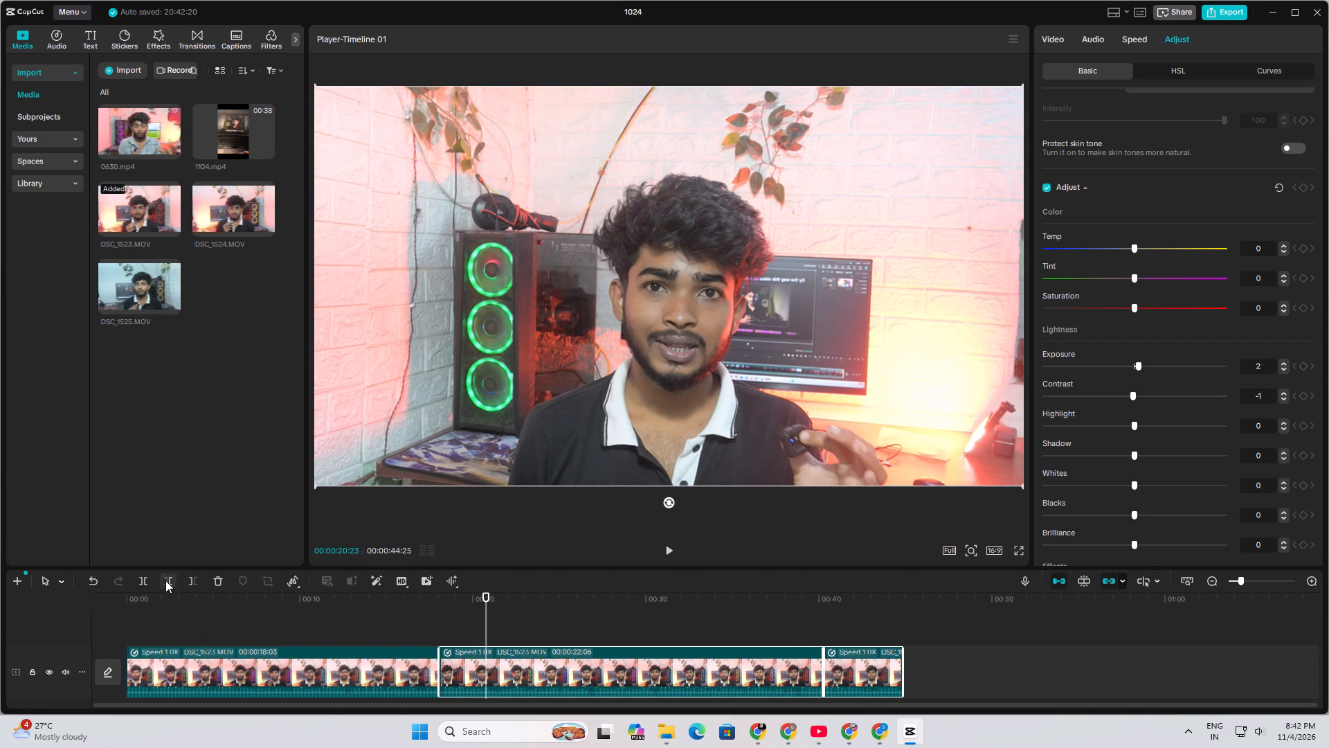
{"action": "left_click", "coordinate": [165, 580]}
Review the joined footage after the first cut and split the second segment at about 24 seconds.
{"action": "left_click", "coordinate": [430, 602]}
{"action": "key", "text": "space"}
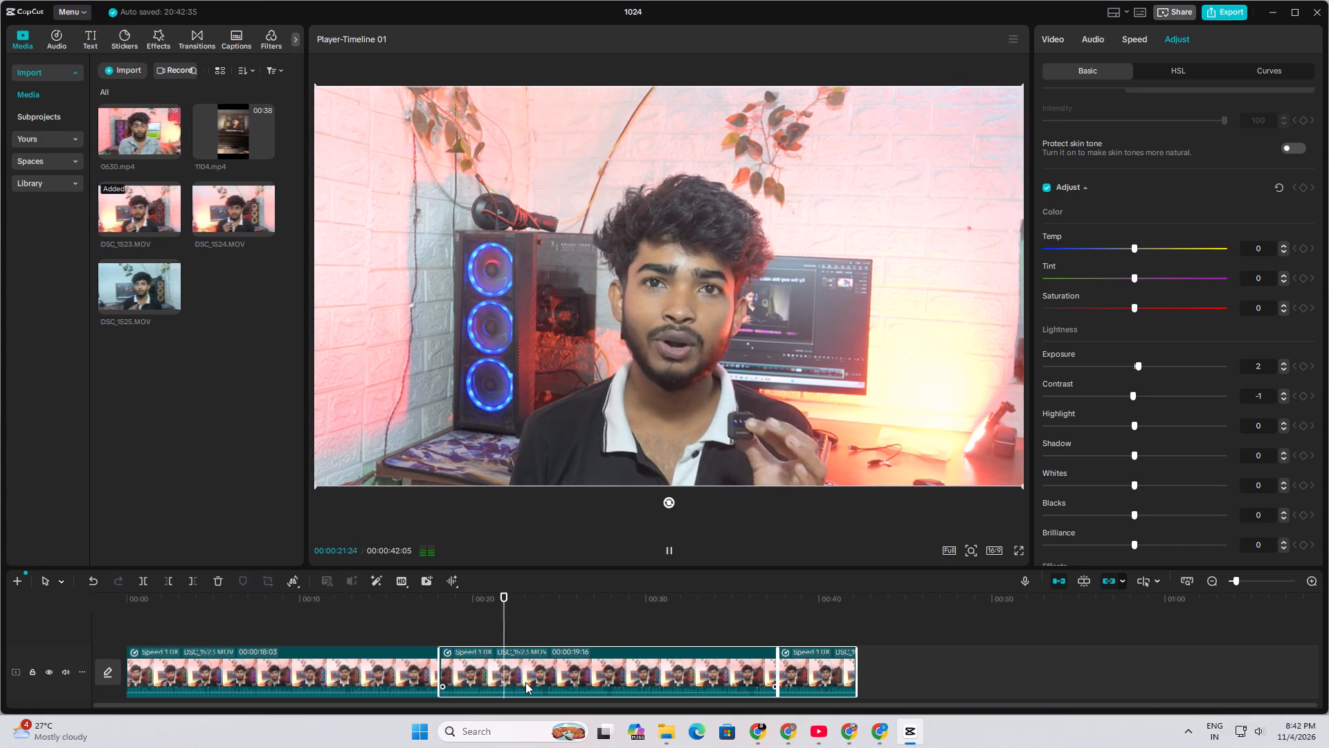
{"action": "key", "text": "space"}
{"action": "key", "text": "space"}
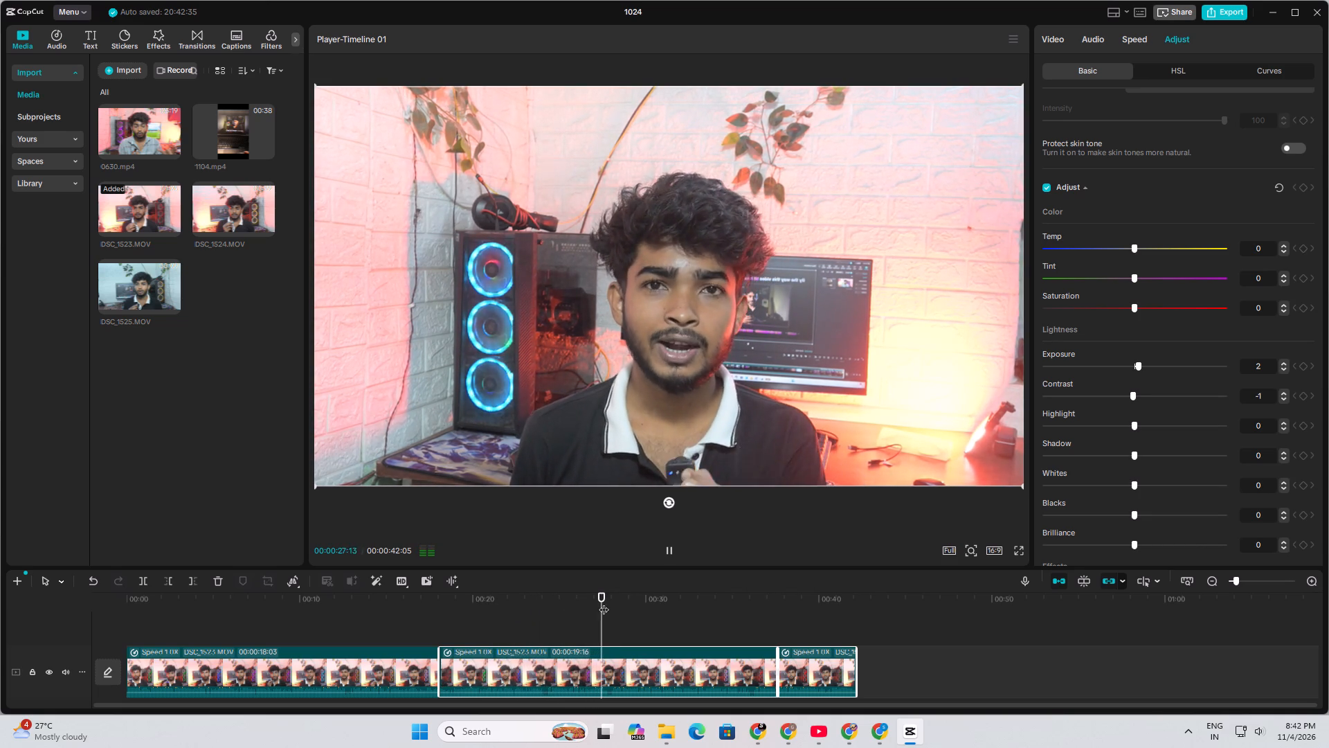
{"action": "left_click_drag", "start_coordinate": [601, 609], "coordinate": [518, 657]}
{"action": "key", "text": "space"}
{"action": "key", "text": "space"}
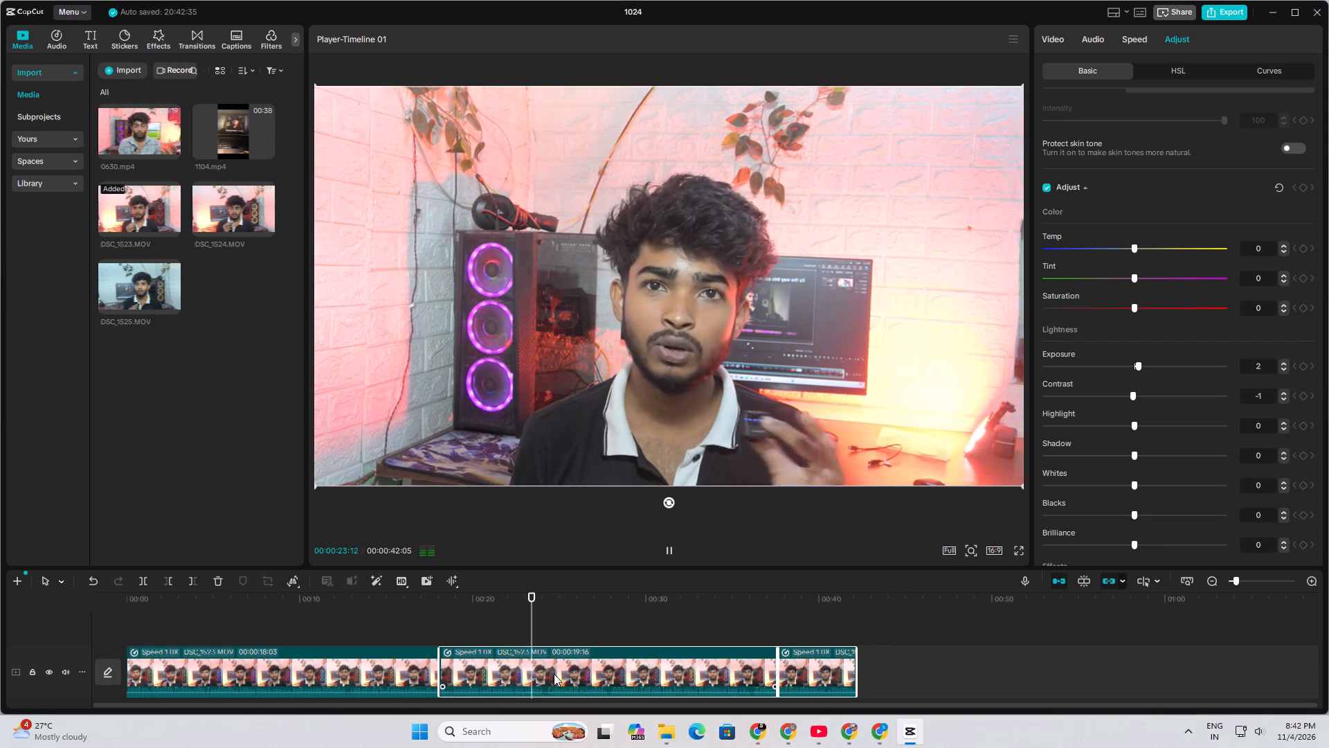
{"action": "key", "text": "space"}
{"action": "left_click", "coordinate": [143, 582]}
Trim away the start of the segment after the new split up to 00:00:27:29 and play the rest to check the cut.
{"action": "key", "text": "space"}
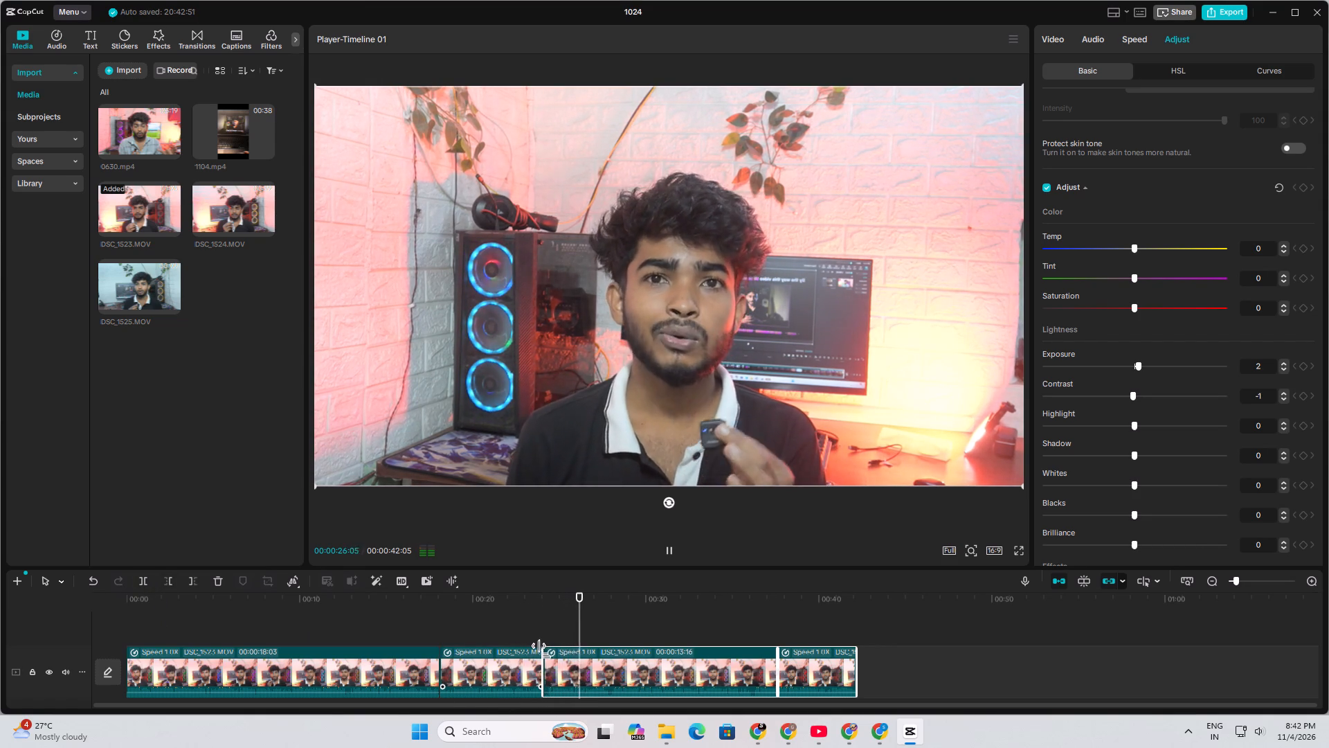
{"action": "key", "text": "space"}
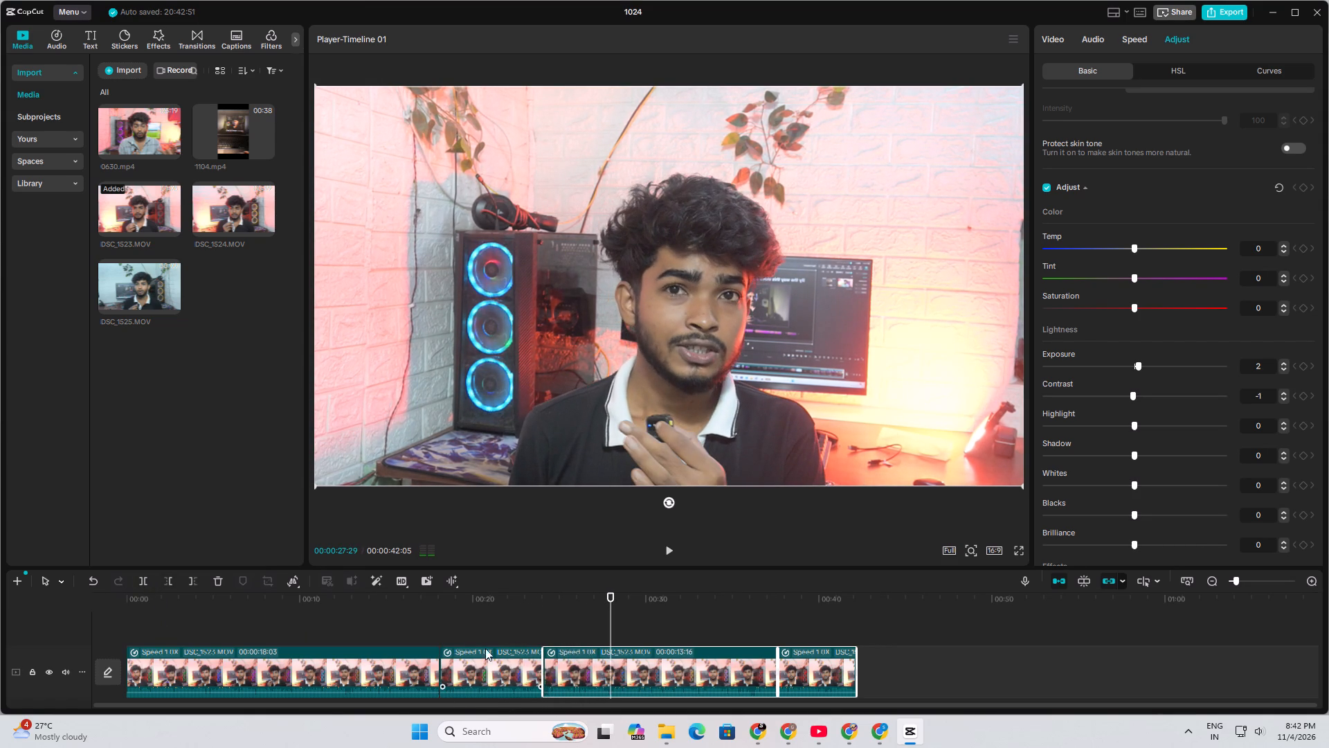
{"action": "left_click", "coordinate": [165, 580]}
{"action": "key", "text": "space"}
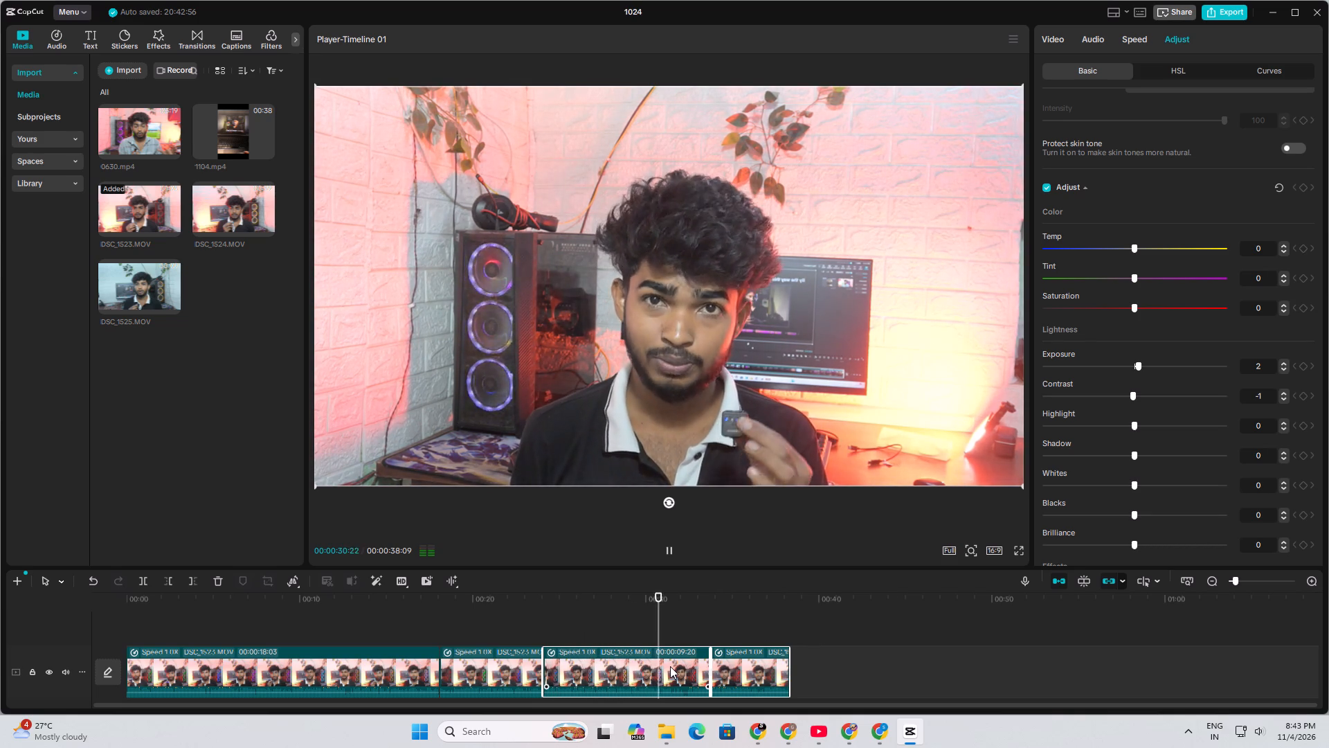
{"action": "key", "text": "space"}
{"action": "key", "text": "space"}
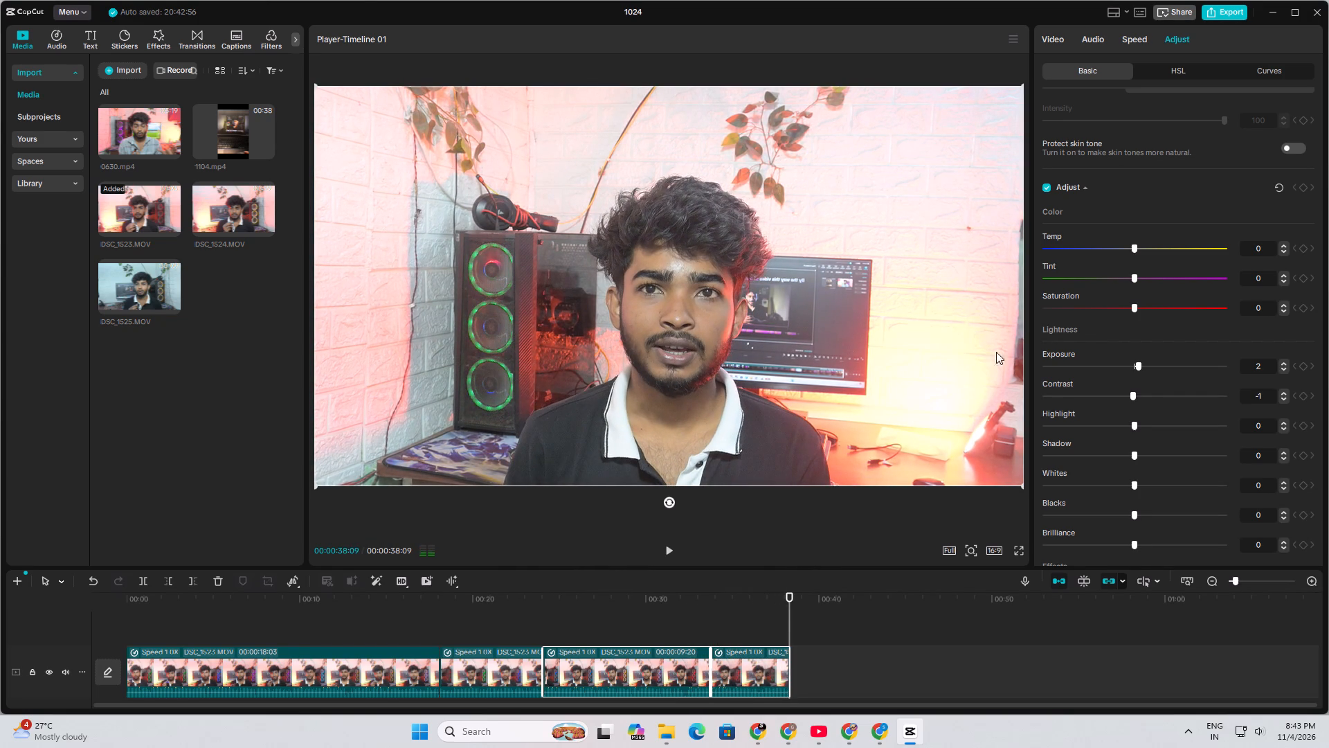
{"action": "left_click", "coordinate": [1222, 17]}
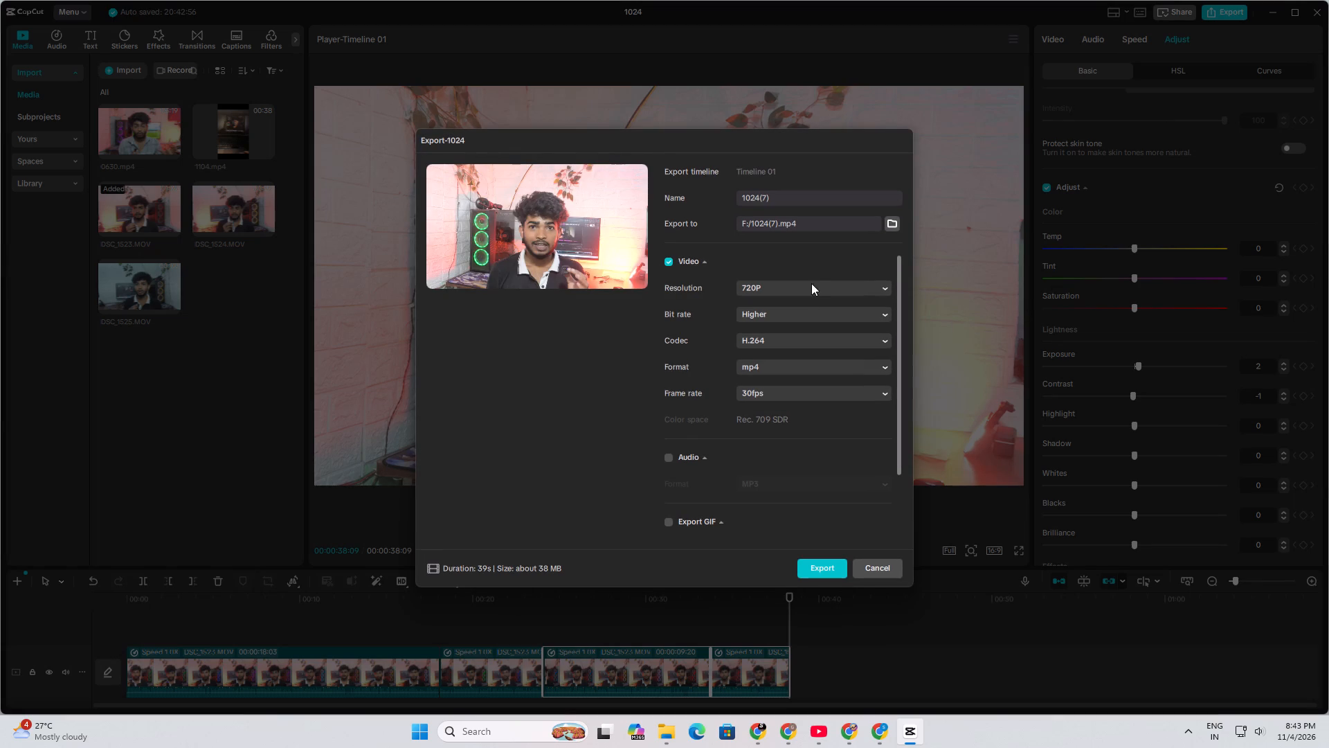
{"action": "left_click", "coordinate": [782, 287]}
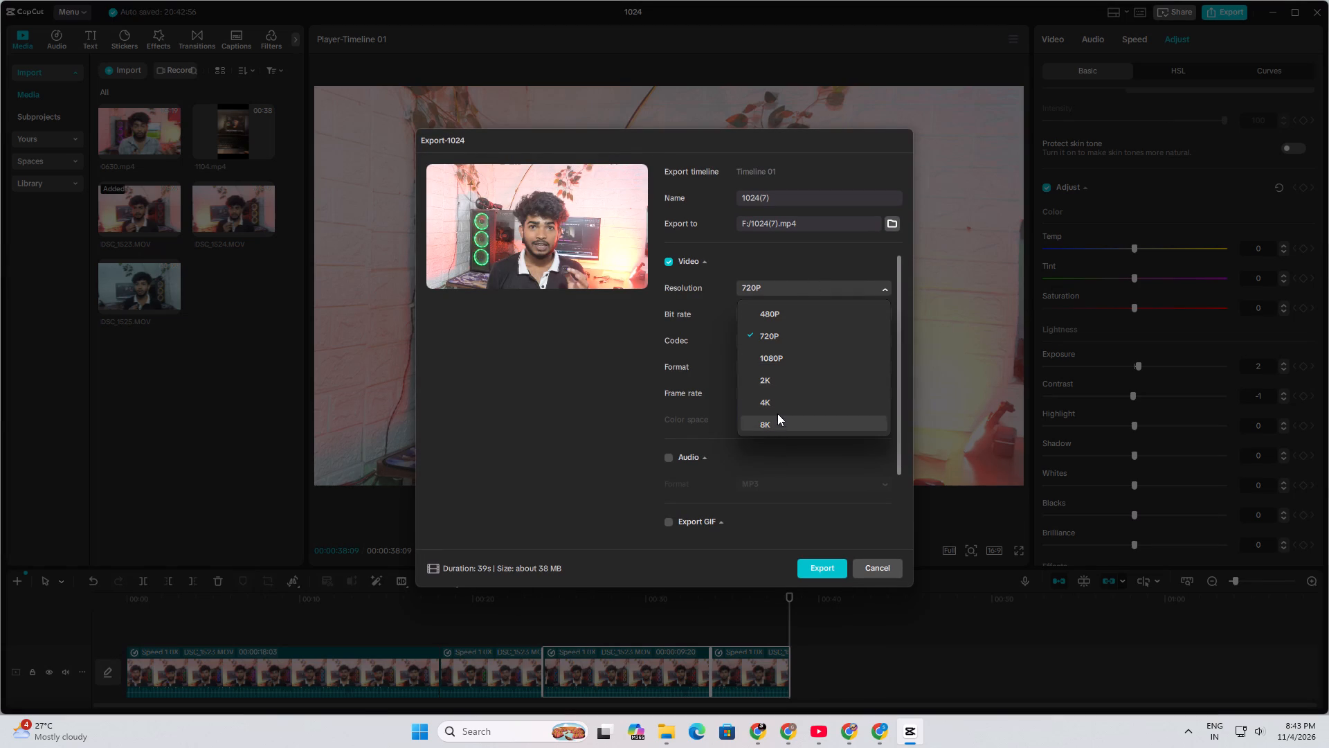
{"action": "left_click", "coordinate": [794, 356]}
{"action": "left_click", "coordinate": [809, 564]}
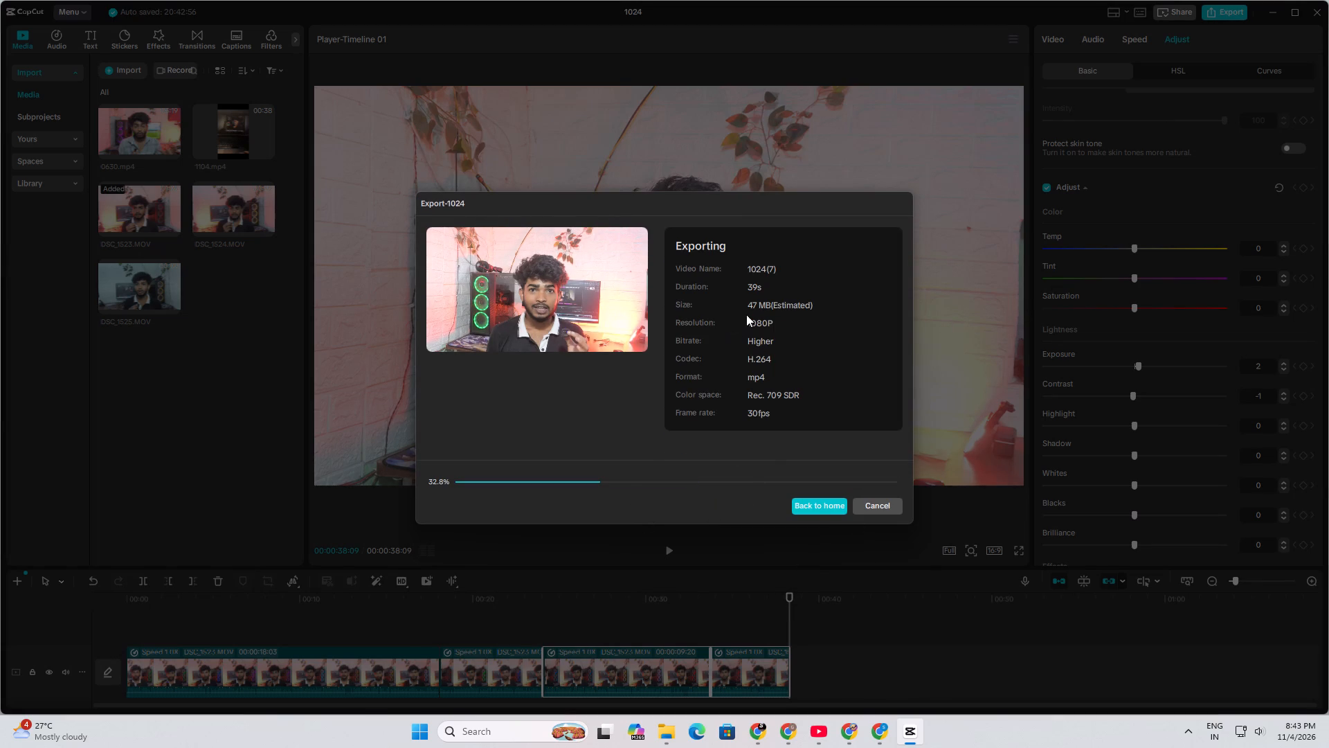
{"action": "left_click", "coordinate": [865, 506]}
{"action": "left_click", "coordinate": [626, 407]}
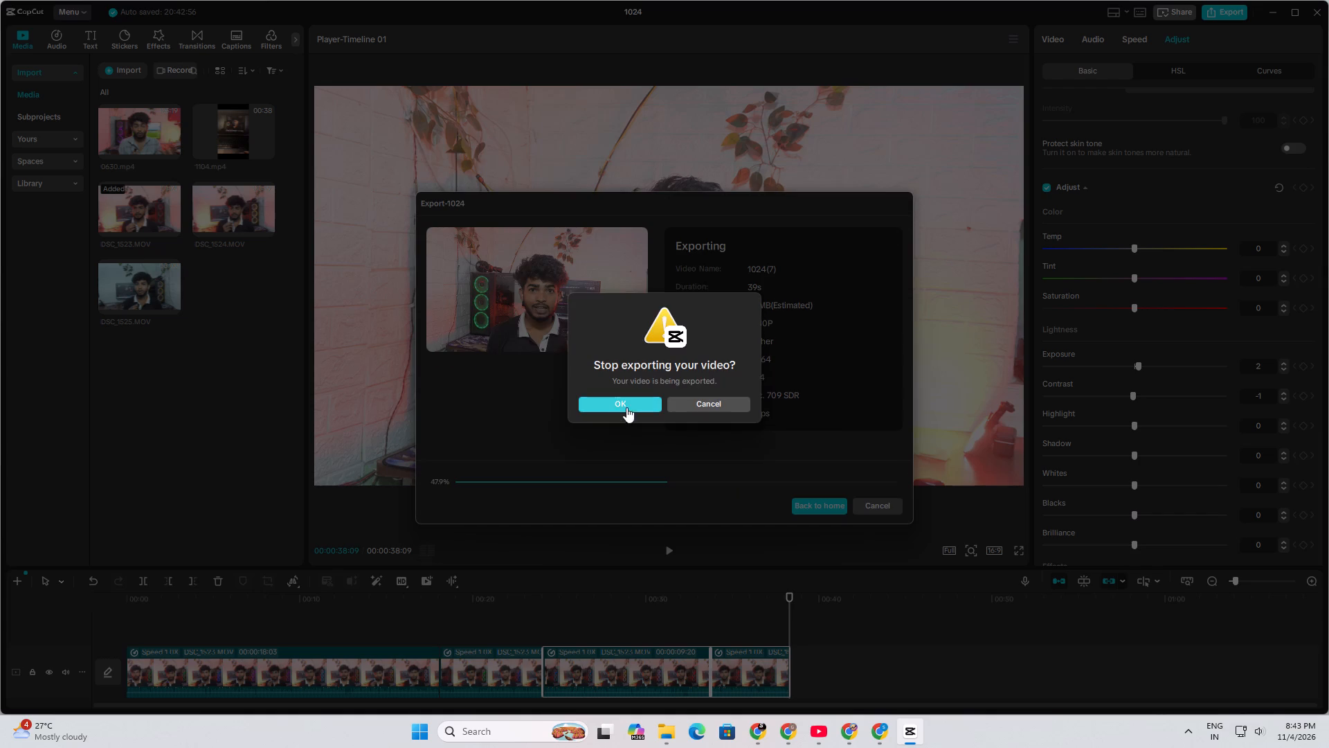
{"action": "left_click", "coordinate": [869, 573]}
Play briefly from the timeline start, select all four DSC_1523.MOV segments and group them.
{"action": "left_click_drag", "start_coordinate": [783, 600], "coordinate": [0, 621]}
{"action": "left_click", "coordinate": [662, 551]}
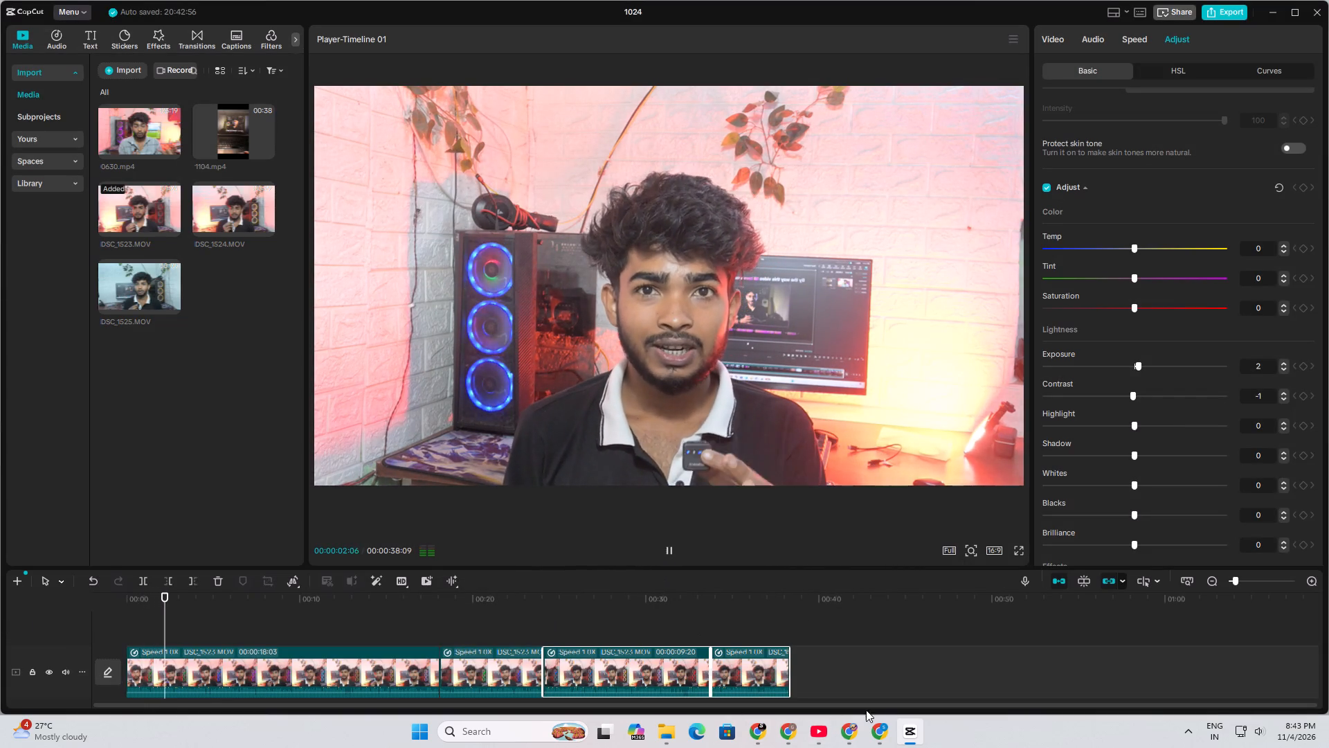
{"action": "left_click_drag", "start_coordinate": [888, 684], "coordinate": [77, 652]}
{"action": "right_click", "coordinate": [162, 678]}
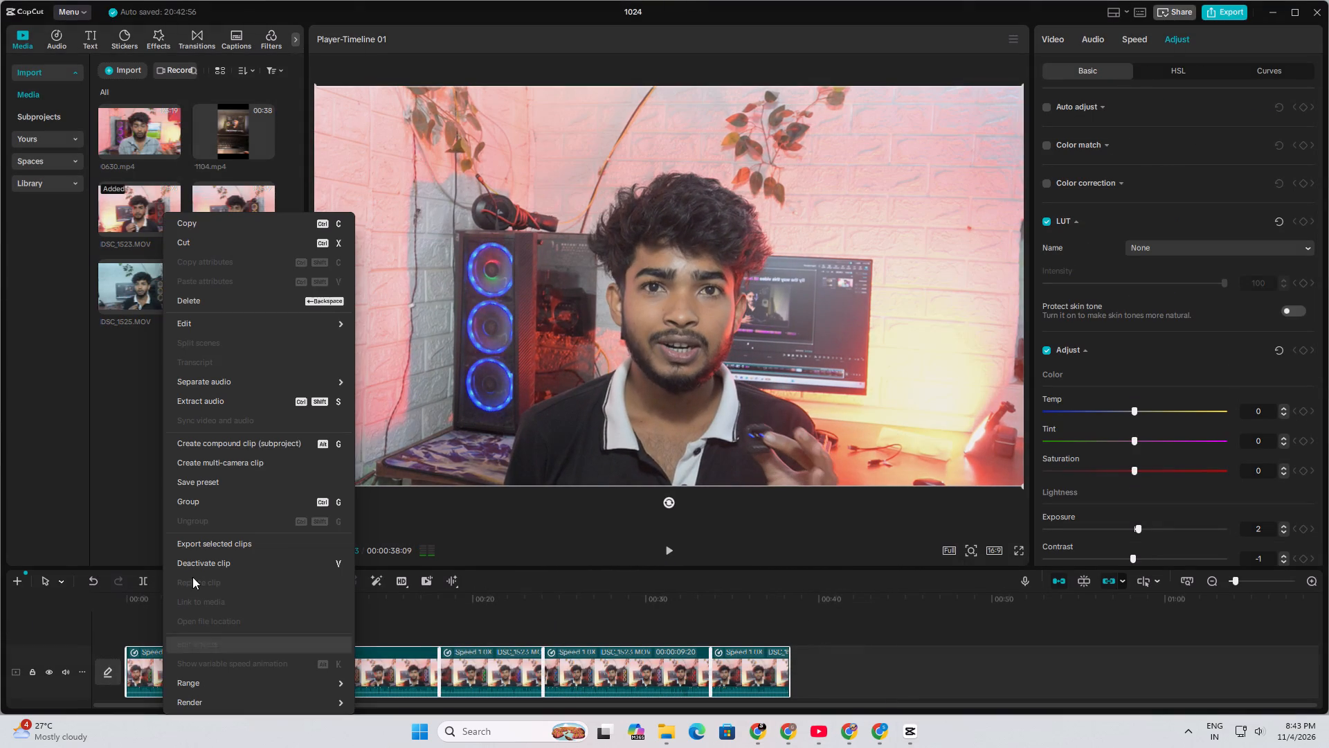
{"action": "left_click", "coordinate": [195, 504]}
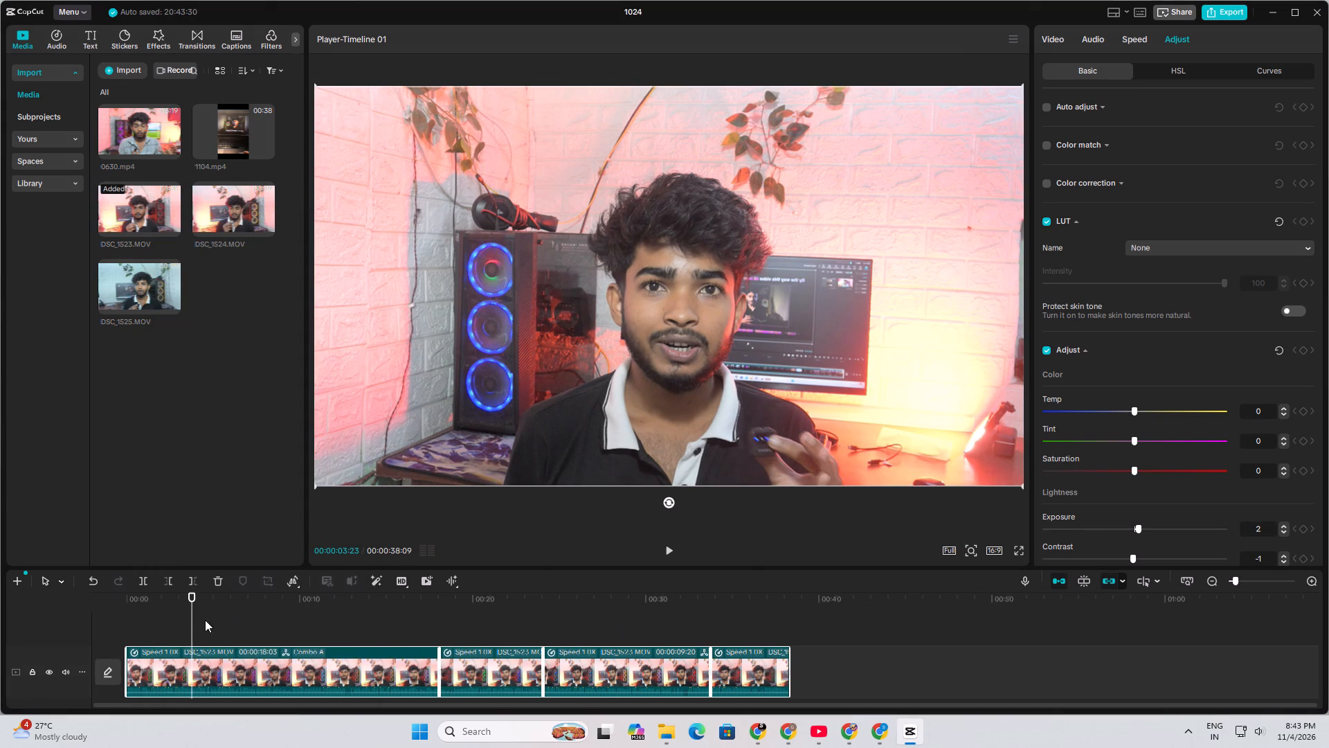
Play the grouped segments from the timeline start and check the transition at the first cut around 18 seconds.
{"action": "left_click_drag", "start_coordinate": [188, 604], "coordinate": [87, 612]}
{"action": "key", "text": "space"}
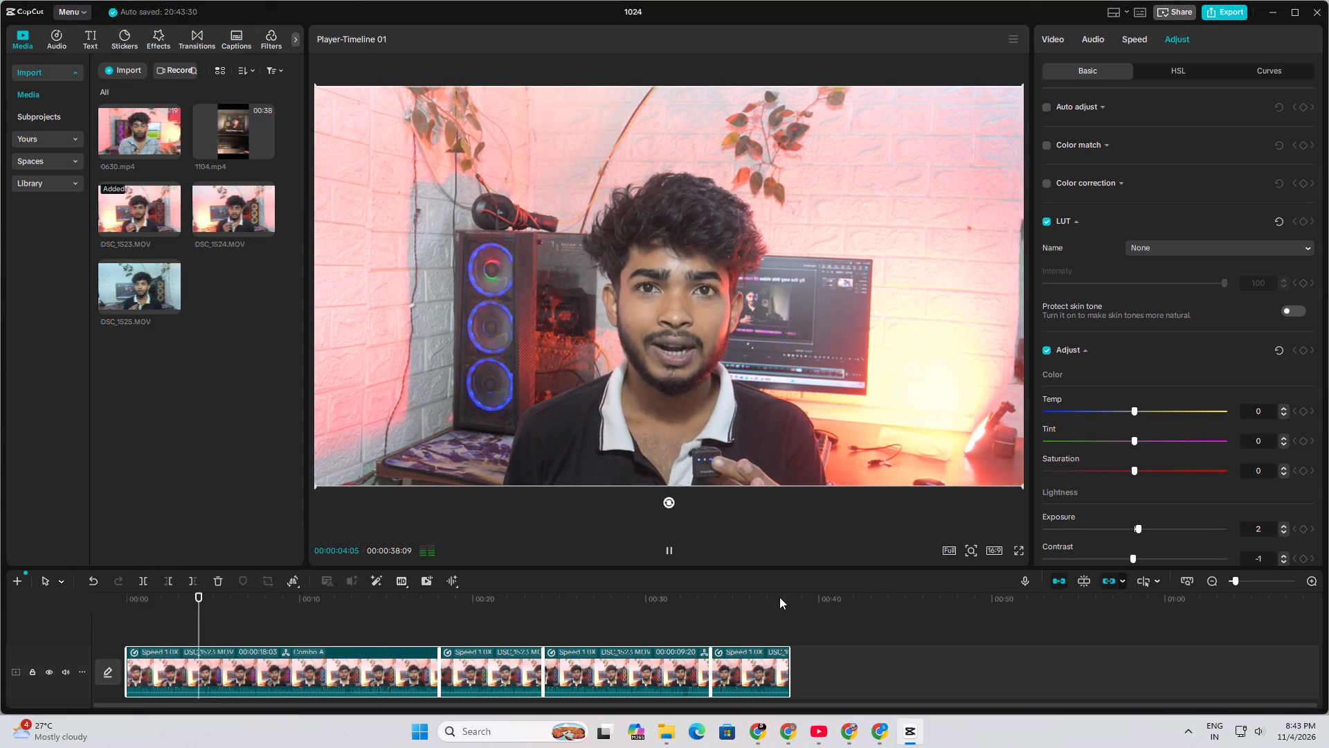
{"action": "left_click", "coordinate": [670, 555]}
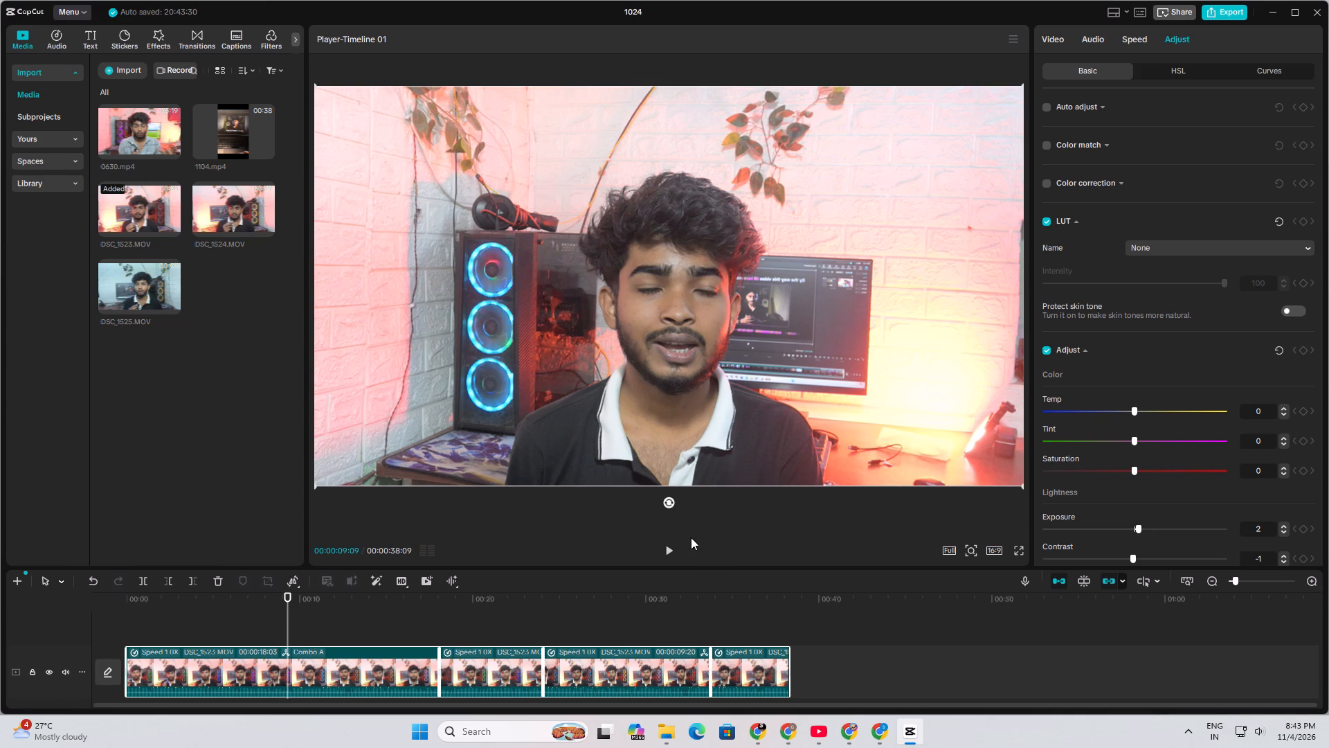
{"action": "left_click", "coordinate": [668, 556]}
{"action": "left_click", "coordinate": [664, 557]}
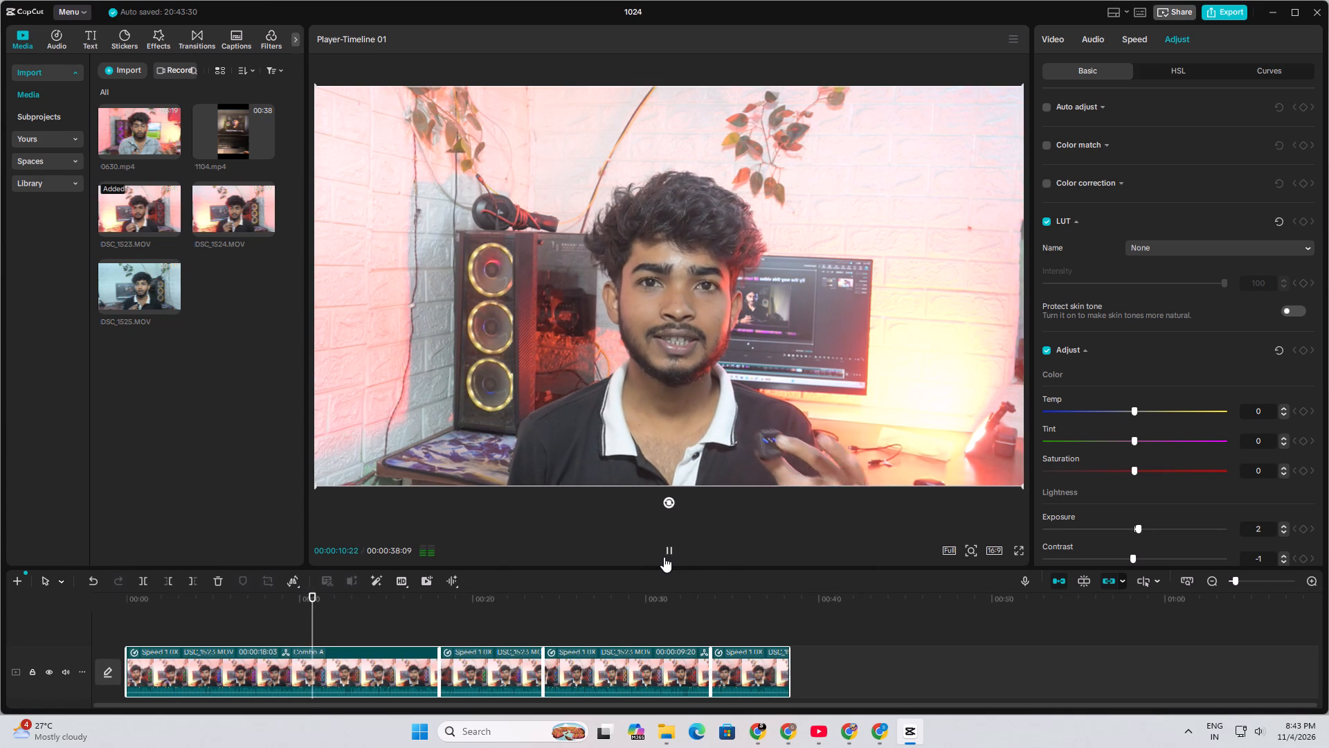
{"action": "left_click_drag", "start_coordinate": [314, 594], "coordinate": [693, 598]}
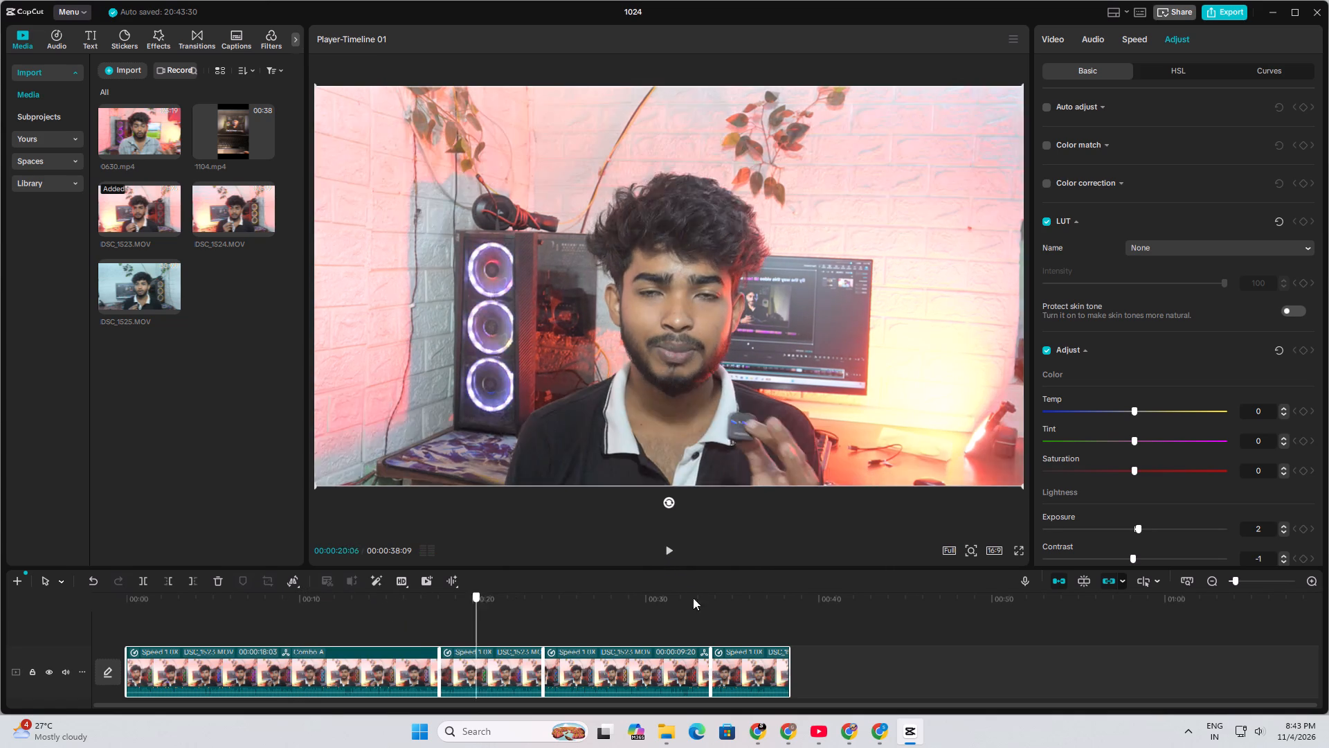
{"action": "left_click_drag", "start_coordinate": [693, 598], "coordinate": [481, 630]}
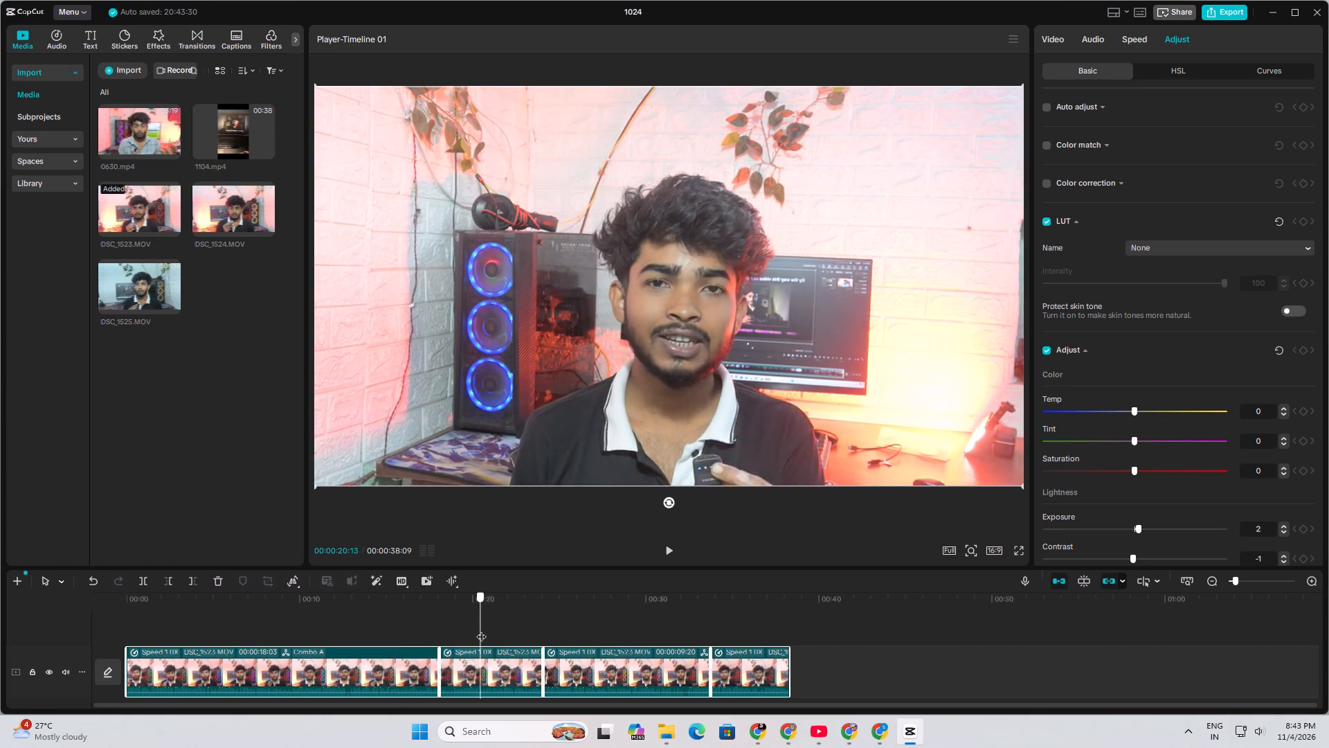
{"action": "left_click_drag", "start_coordinate": [481, 630], "coordinate": [456, 656]}
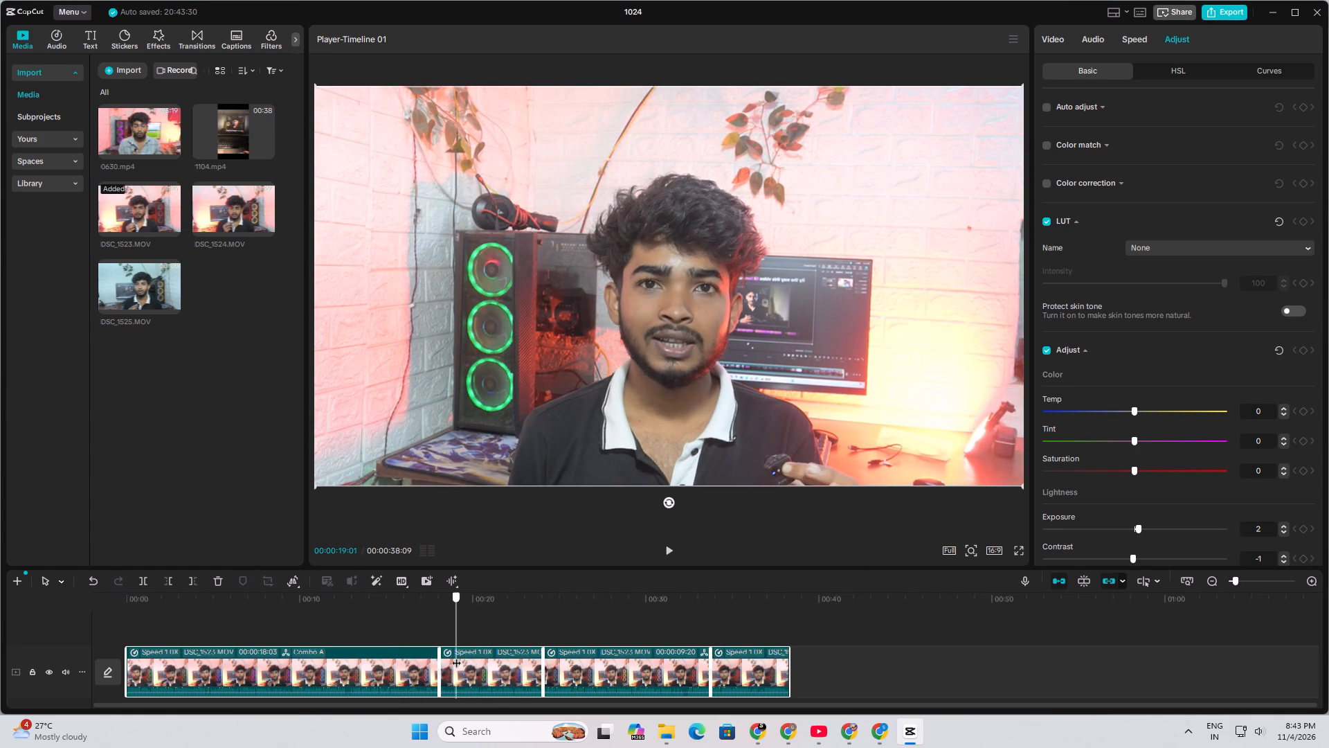
{"action": "left_click_drag", "start_coordinate": [456, 656], "coordinate": [414, 670]}
{"action": "key", "text": "space"}
{"action": "key", "text": "space"}
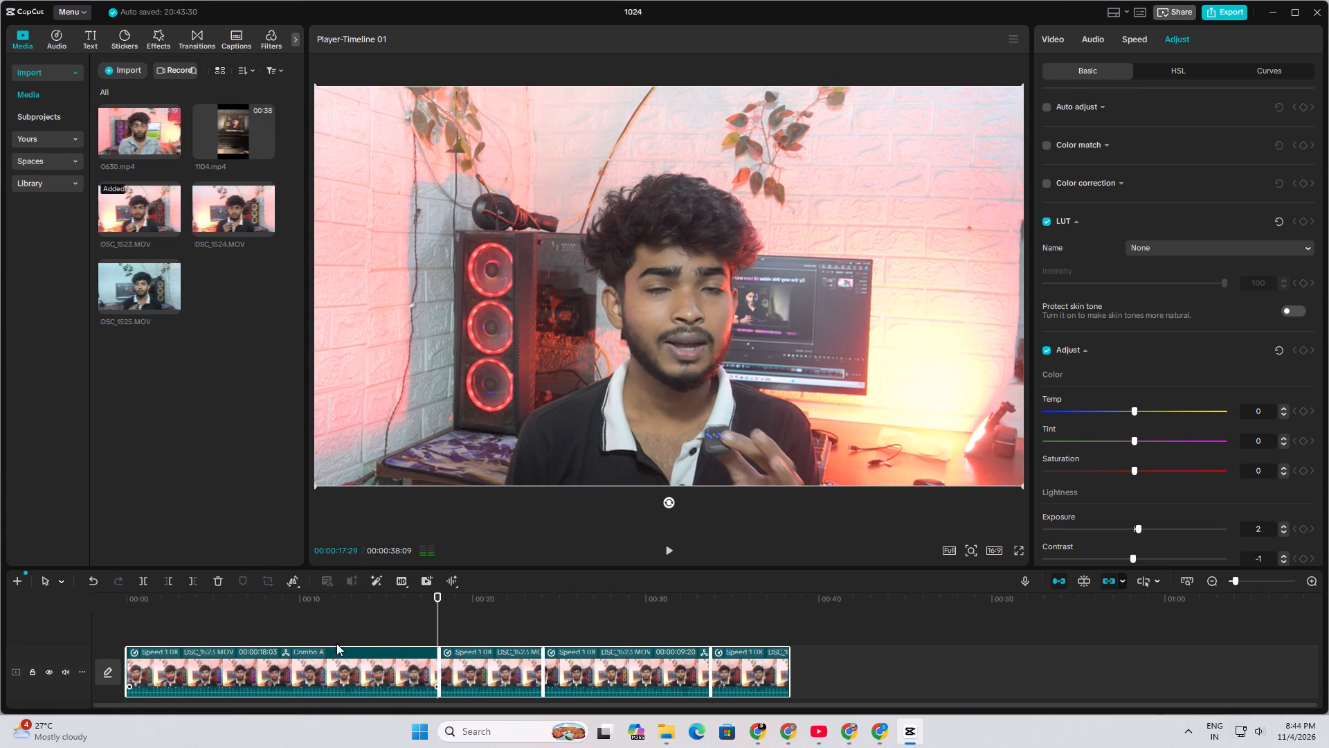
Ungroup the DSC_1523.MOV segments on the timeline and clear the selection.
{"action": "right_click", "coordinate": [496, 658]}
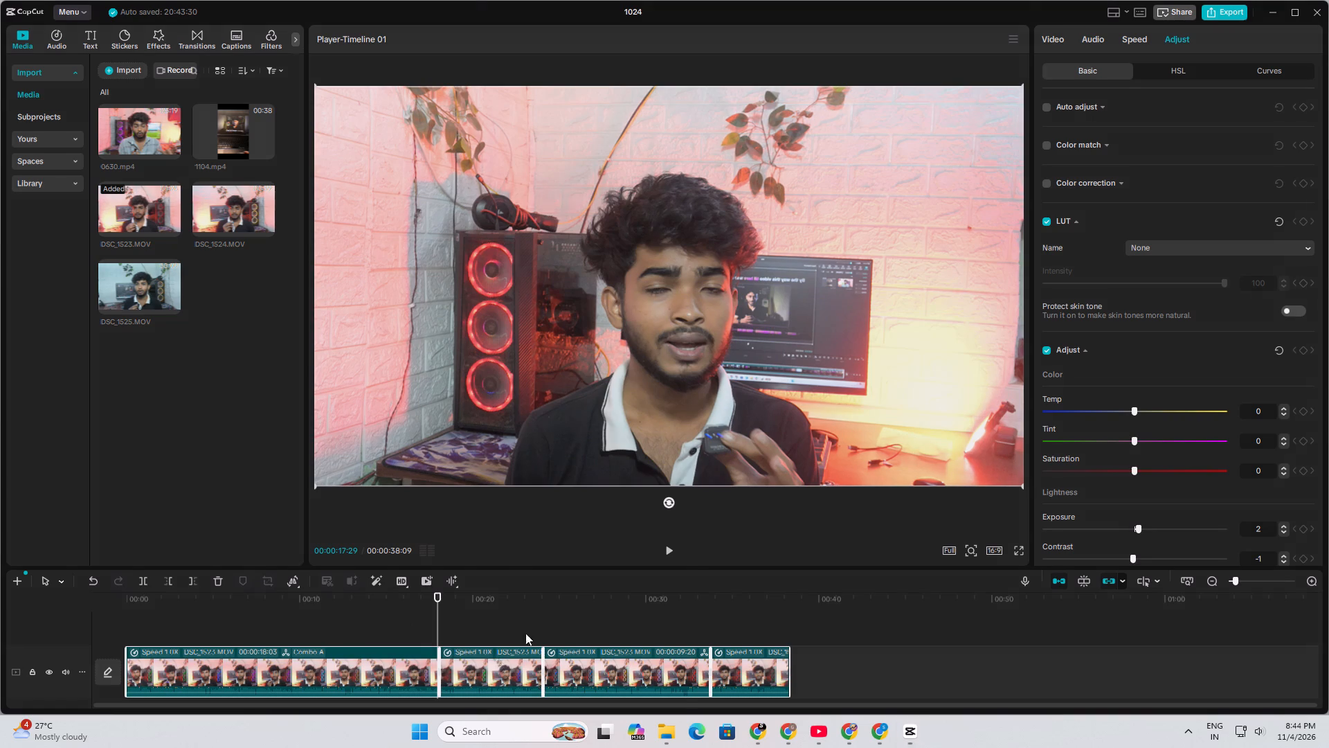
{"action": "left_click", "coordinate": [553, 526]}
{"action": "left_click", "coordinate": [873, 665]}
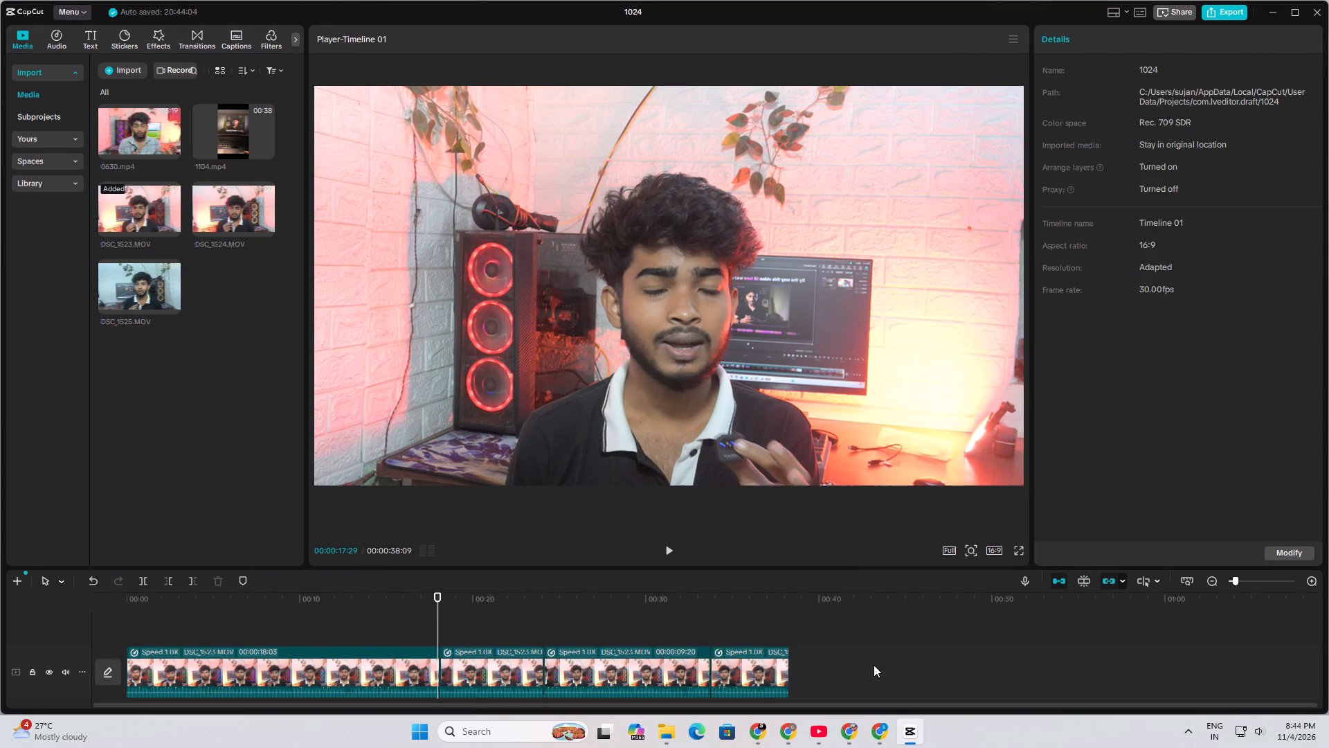
Group the three DSC_1523.MOV segments that follow the first cut, keeping them on the main track after the first segment.
{"action": "left_click_drag", "start_coordinate": [874, 665], "coordinate": [528, 673]}
{"action": "right_click", "coordinate": [527, 673]}
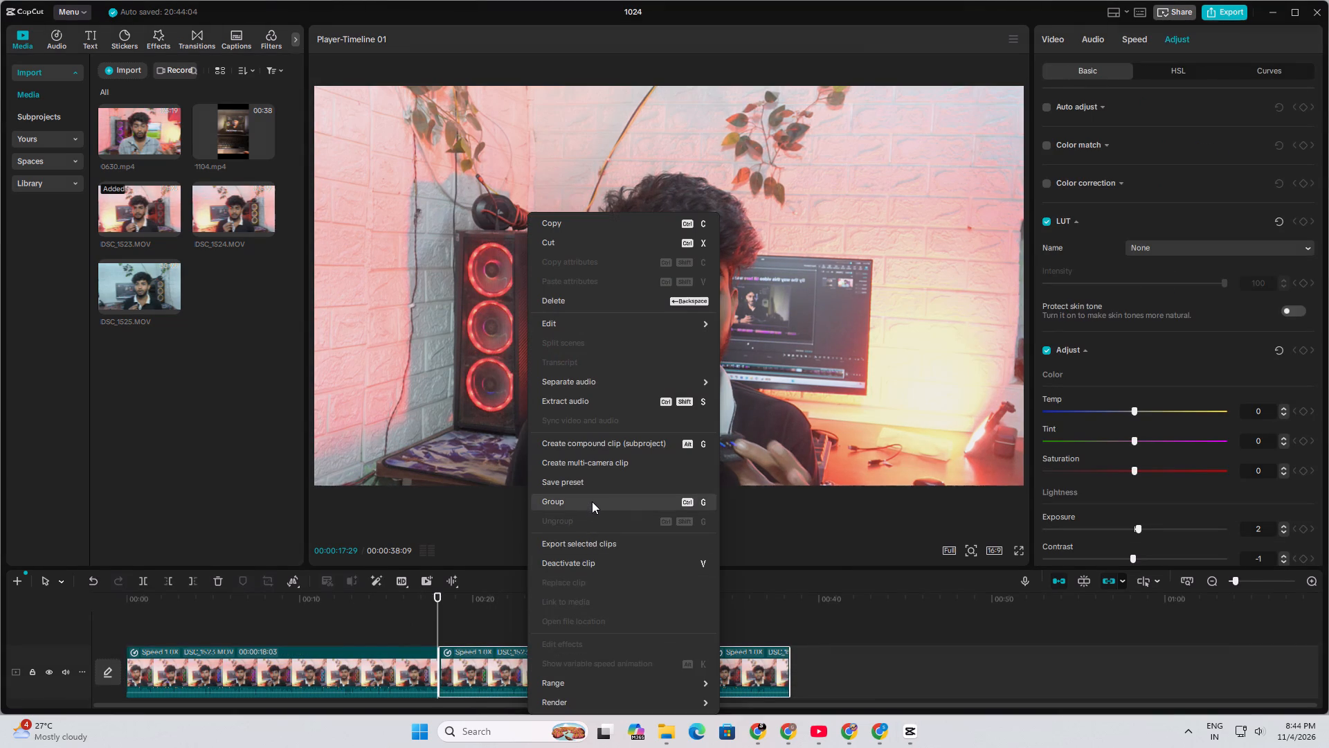
{"action": "left_click", "coordinate": [592, 501]}
{"action": "left_click_drag", "start_coordinate": [520, 673], "coordinate": [483, 625]}
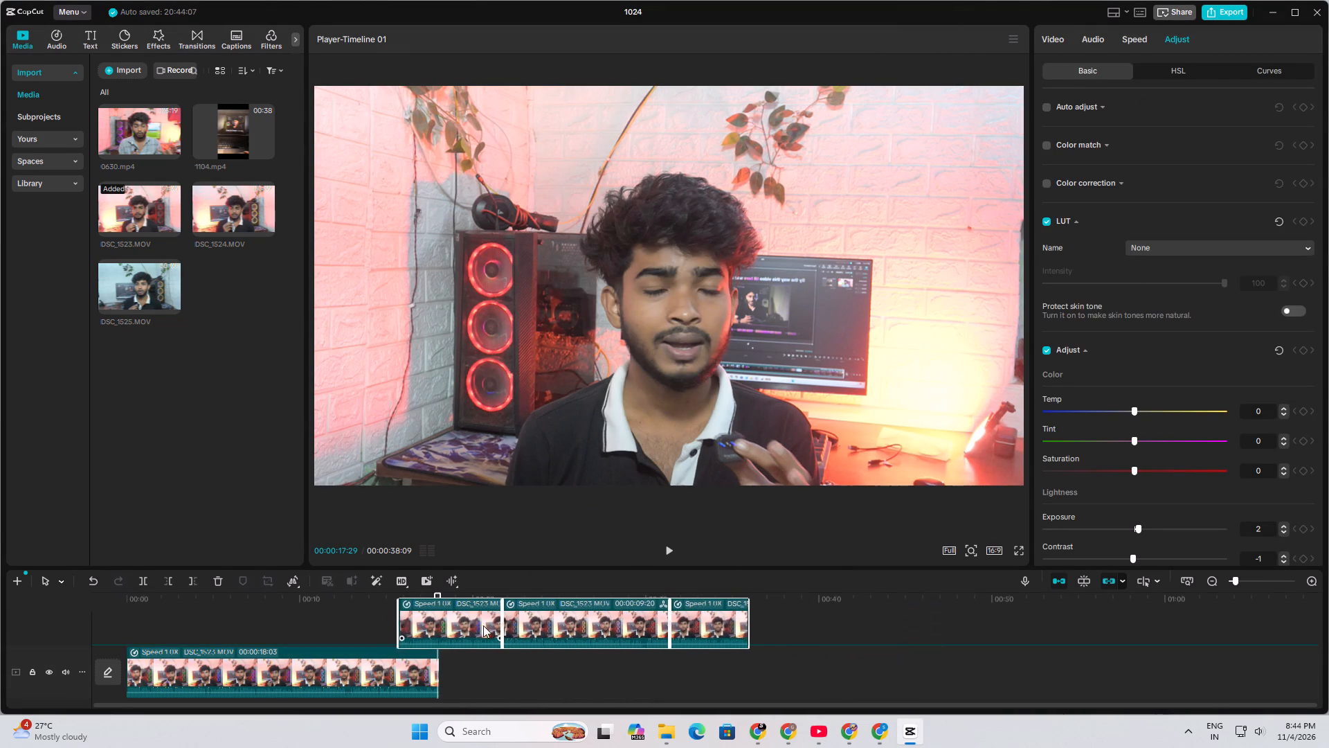
{"action": "left_click_drag", "start_coordinate": [483, 625], "coordinate": [551, 659]}
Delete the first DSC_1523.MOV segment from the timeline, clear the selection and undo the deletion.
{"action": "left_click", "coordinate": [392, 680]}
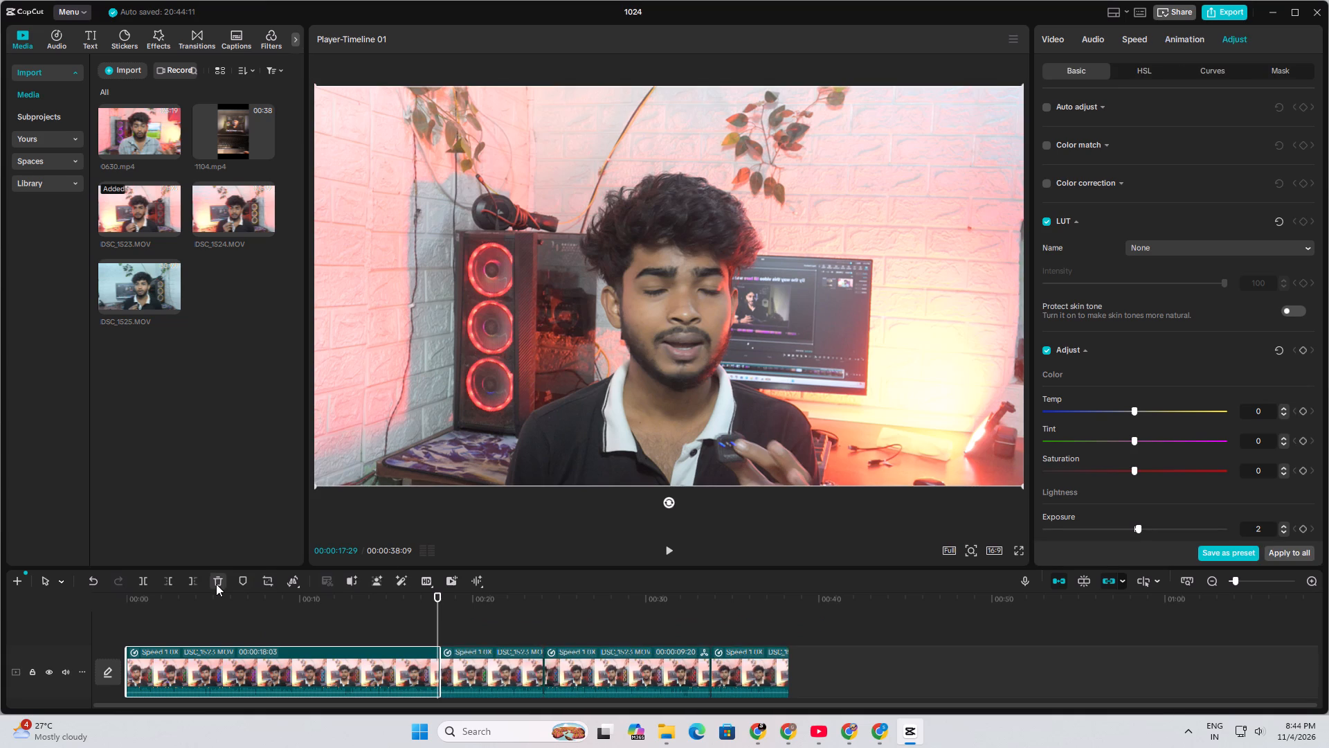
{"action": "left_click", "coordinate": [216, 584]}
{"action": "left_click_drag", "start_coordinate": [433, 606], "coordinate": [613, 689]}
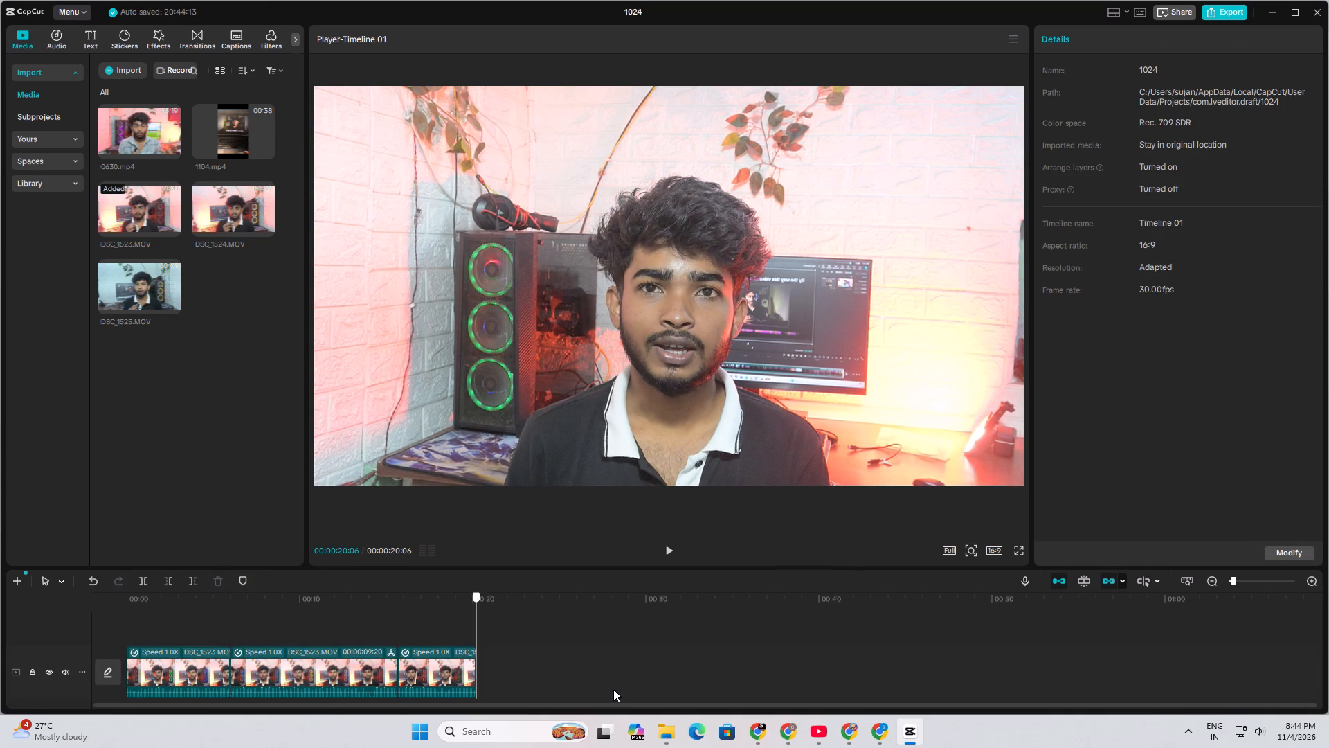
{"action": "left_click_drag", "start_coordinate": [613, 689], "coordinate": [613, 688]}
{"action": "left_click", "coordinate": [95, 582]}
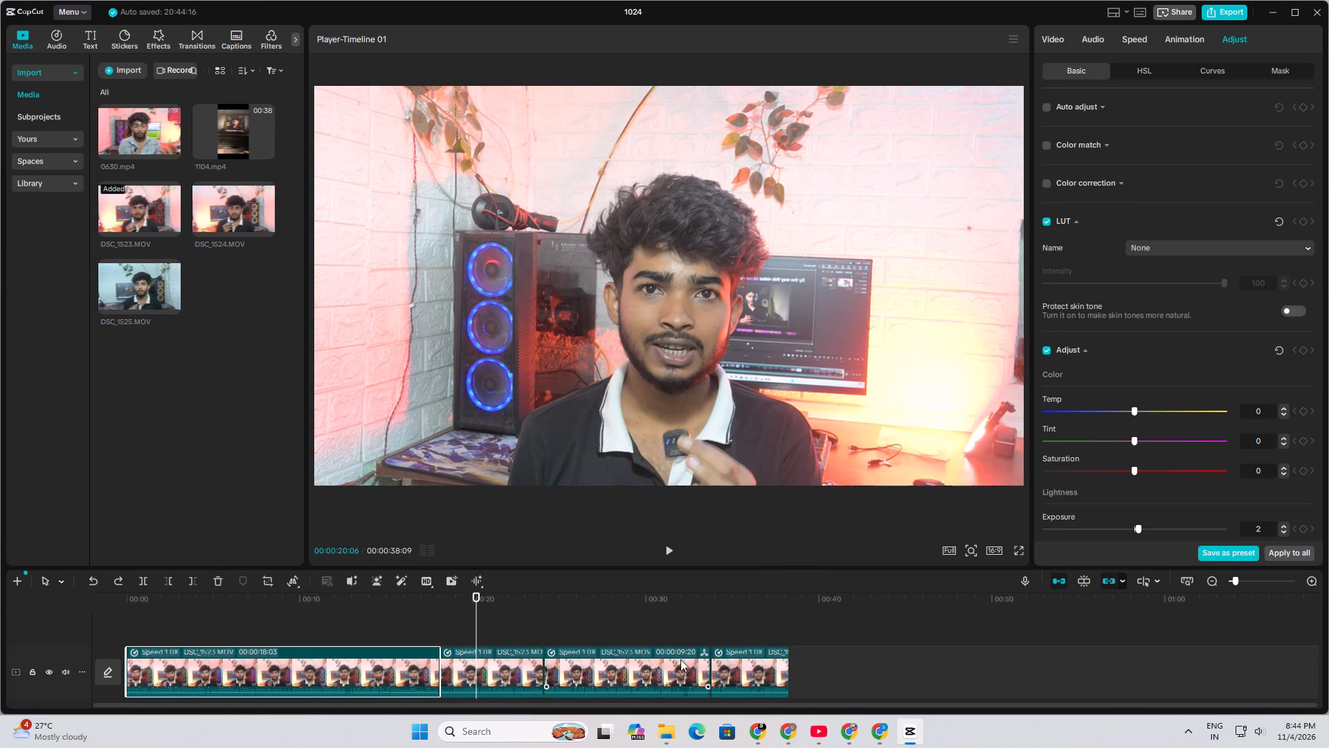
Delete the three grouped segments after the first cut and export the remaining first DSC_1523.MOV segment as its own video.
{"action": "left_click_drag", "start_coordinate": [905, 666], "coordinate": [520, 675]}
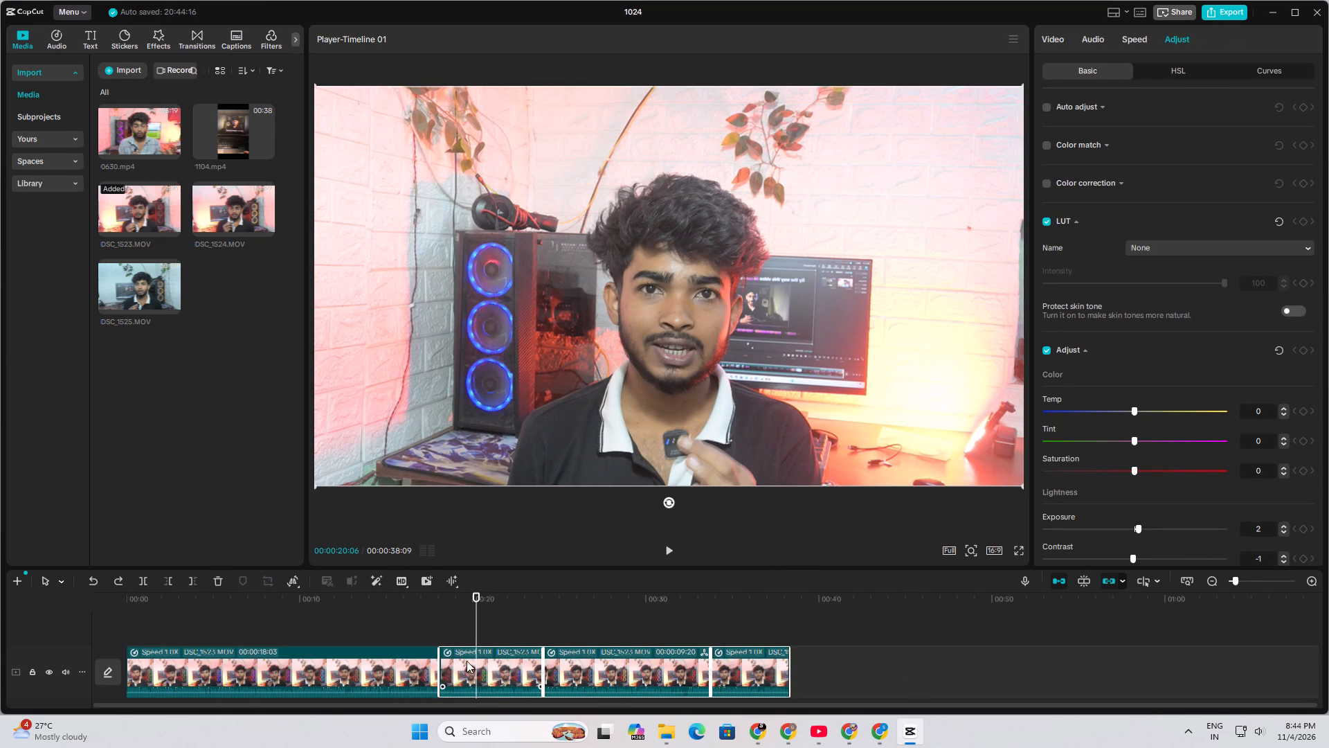
{"action": "right_click", "coordinate": [507, 672]}
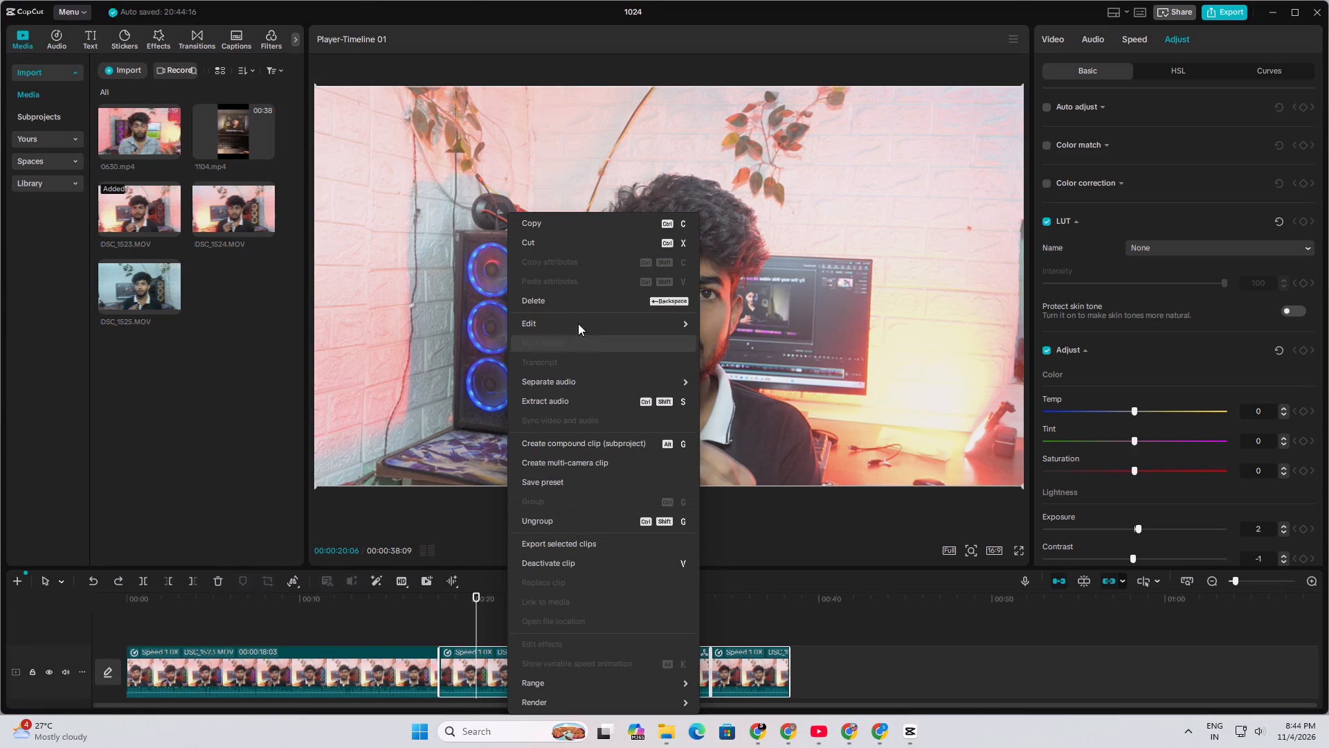
{"action": "left_click", "coordinate": [553, 308]}
{"action": "left_click", "coordinate": [1232, 10]}
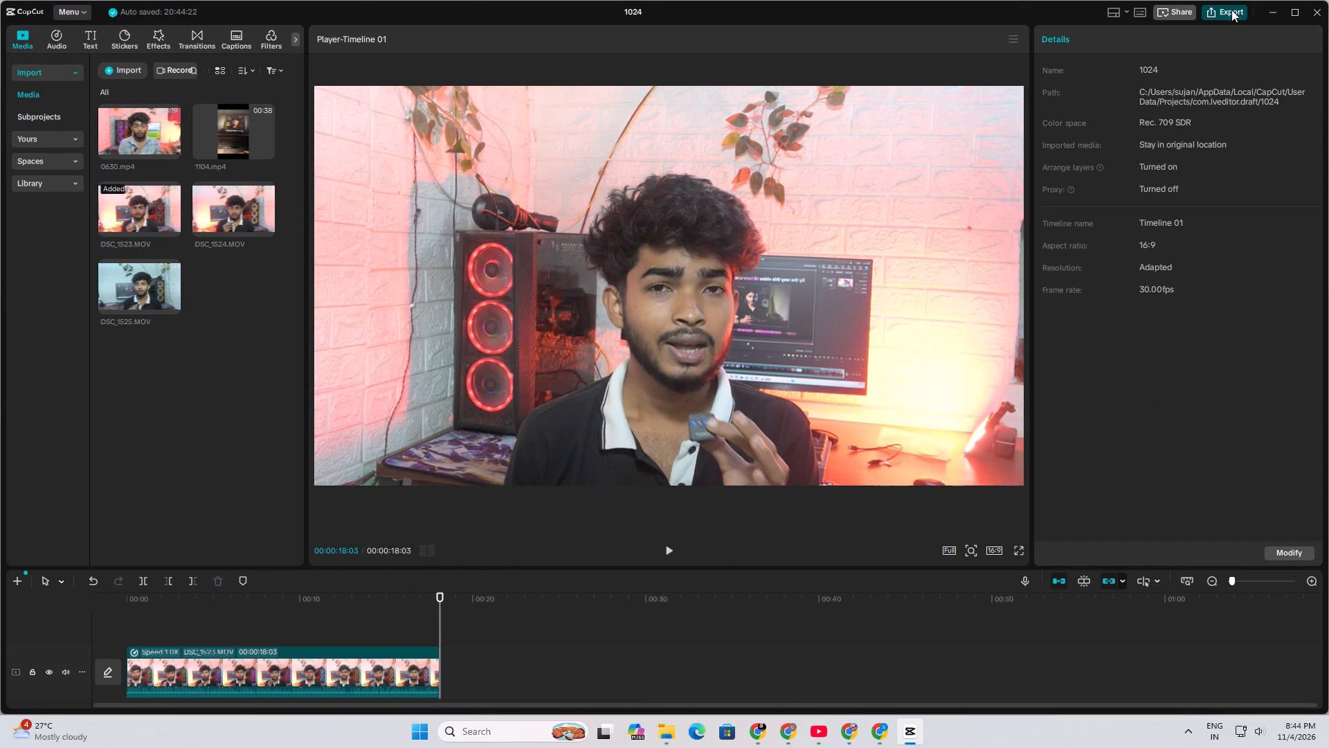
{"action": "left_click", "coordinate": [828, 572]}
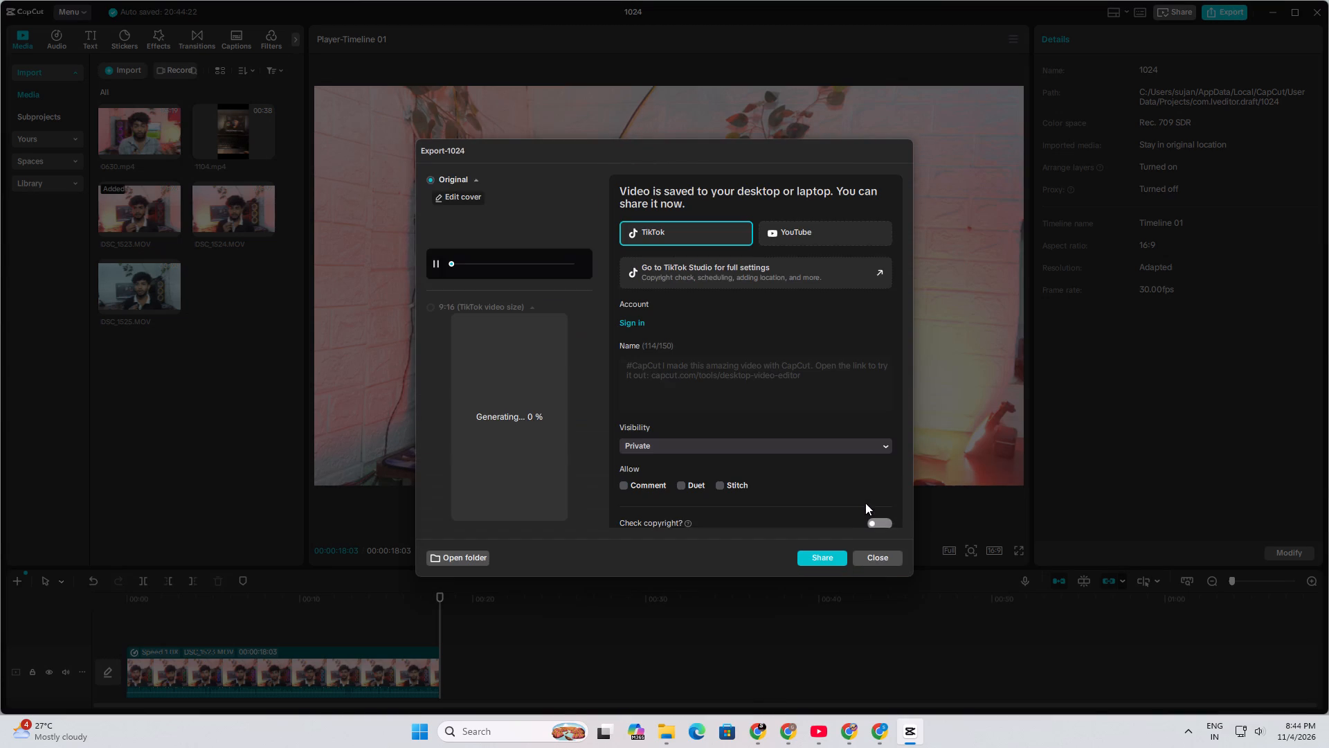
{"action": "left_click", "coordinate": [869, 558]}
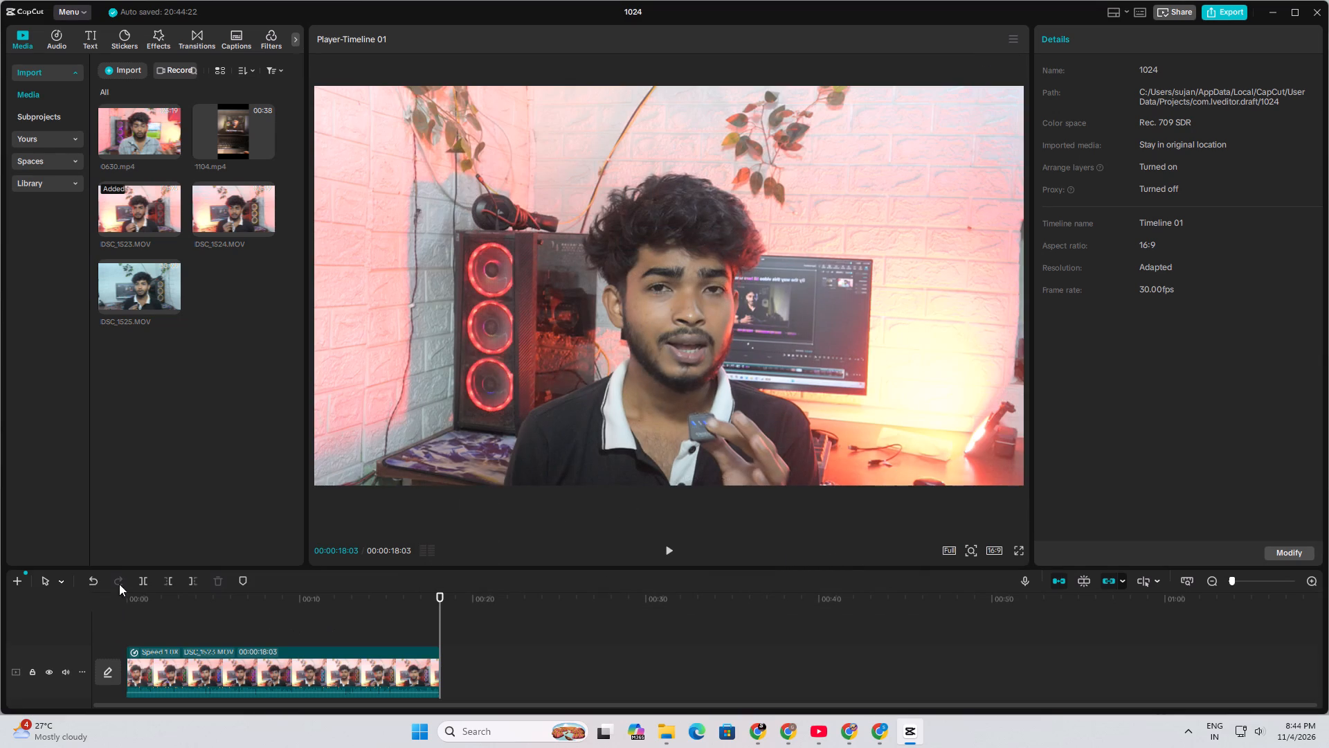
Restore the grouped segments, delete the first segment and export the rest as a 1080P, 30fps H.264 mp4 with Higher bit rate.
{"action": "left_click", "coordinate": [91, 578]}
{"action": "left_click", "coordinate": [282, 657]}
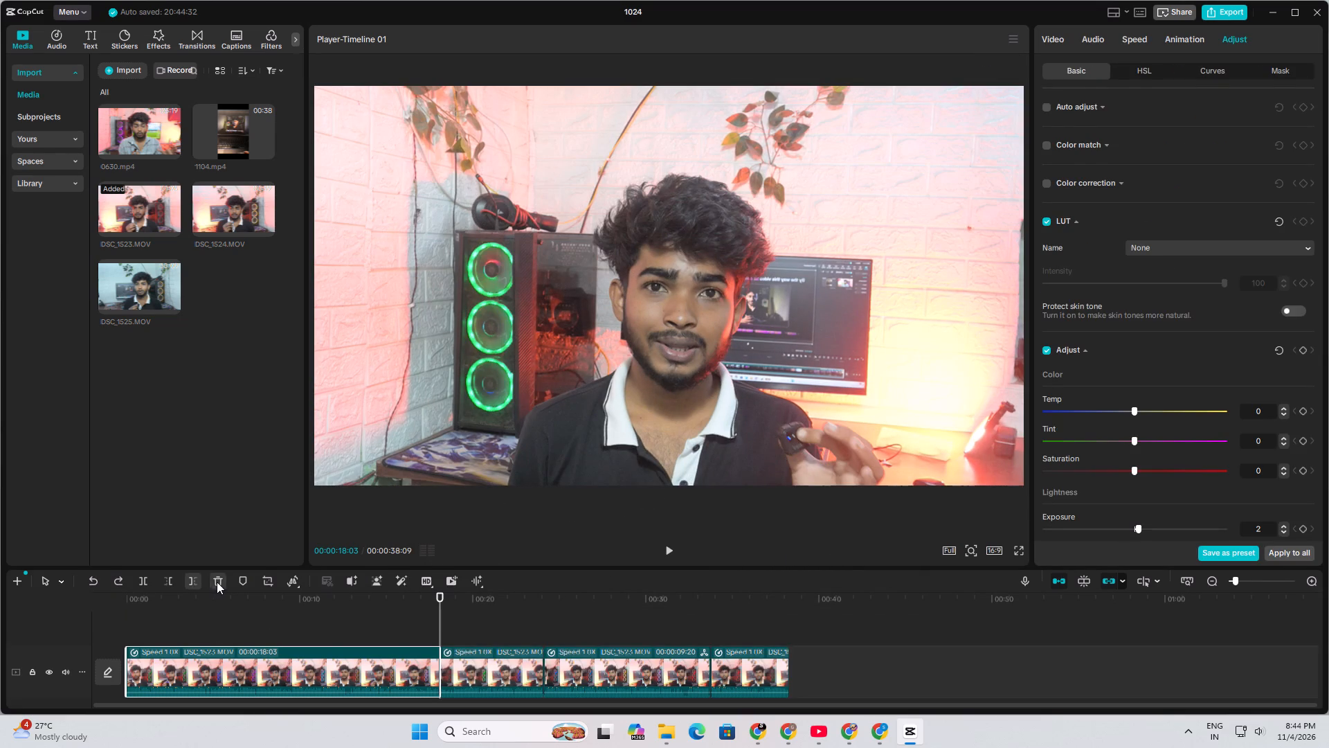
{"action": "left_click", "coordinate": [217, 582]}
{"action": "left_click", "coordinate": [1233, 15]}
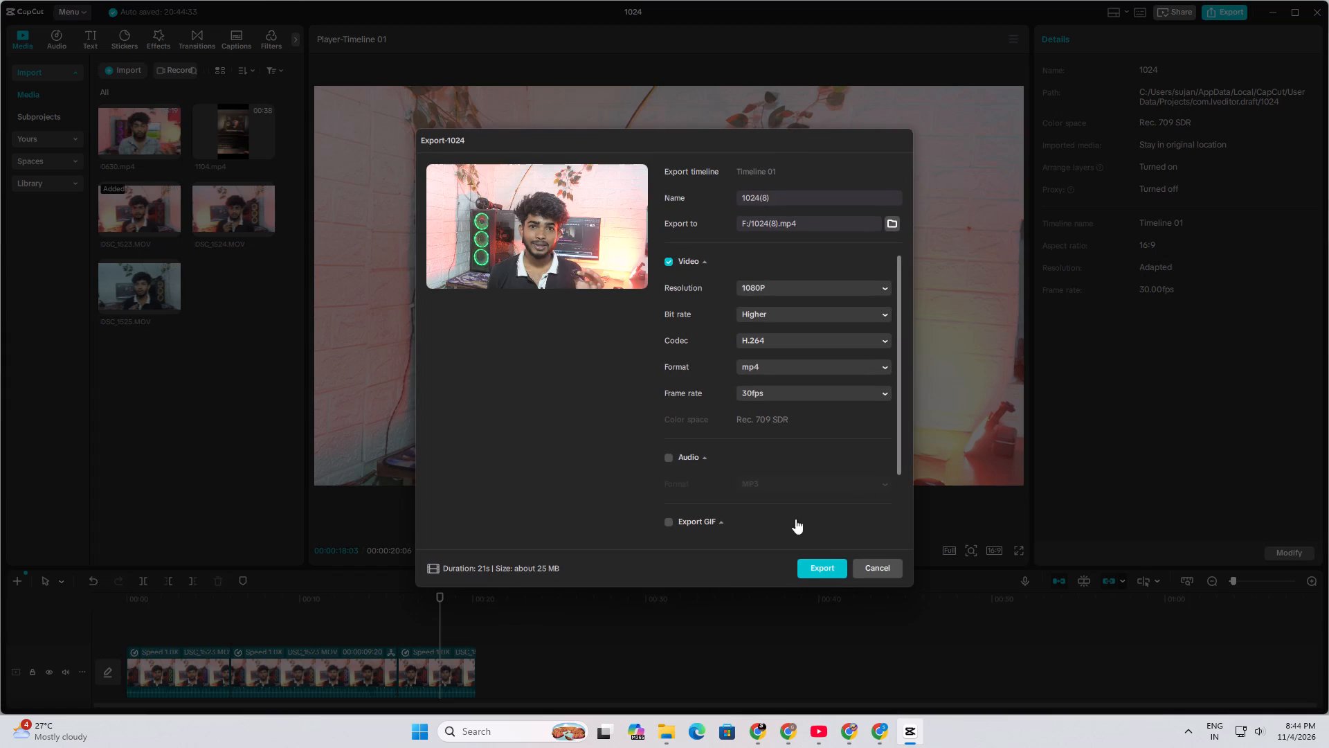
{"action": "left_click", "coordinate": [822, 565]}
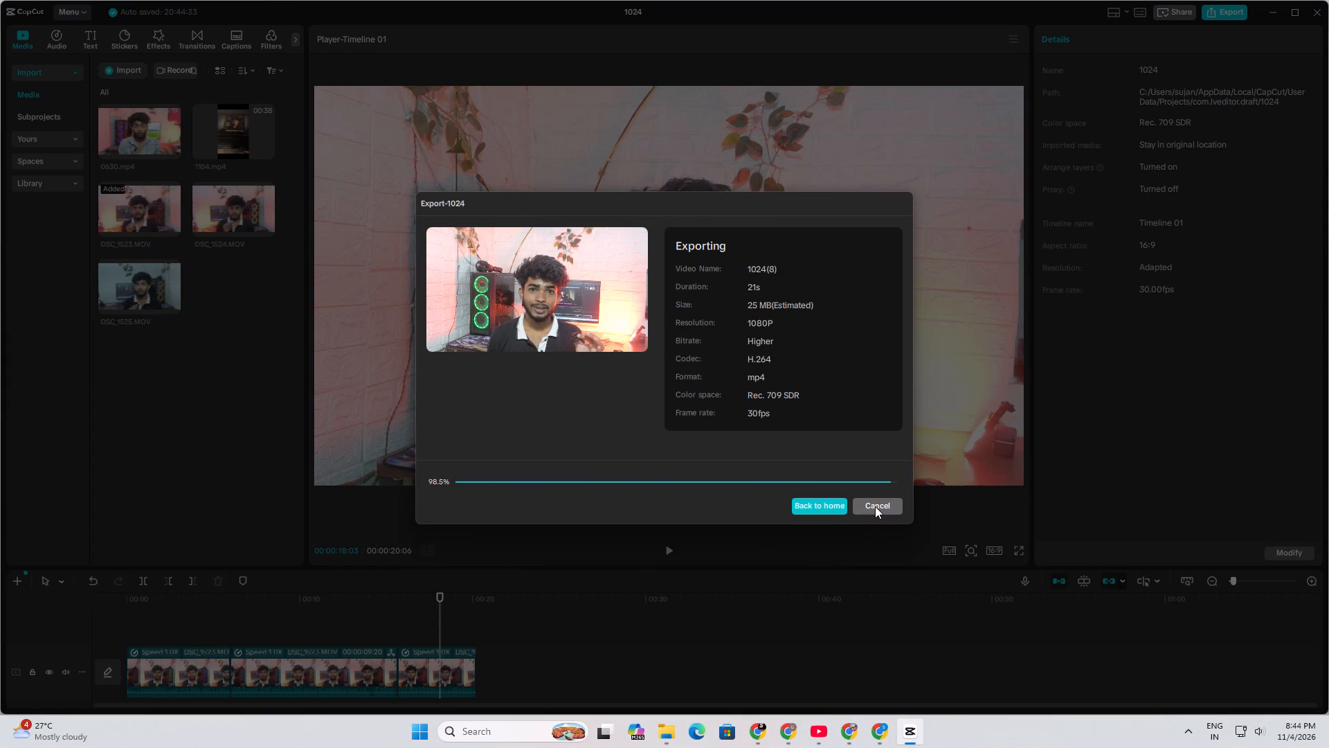
{"action": "left_click", "coordinate": [881, 557]}
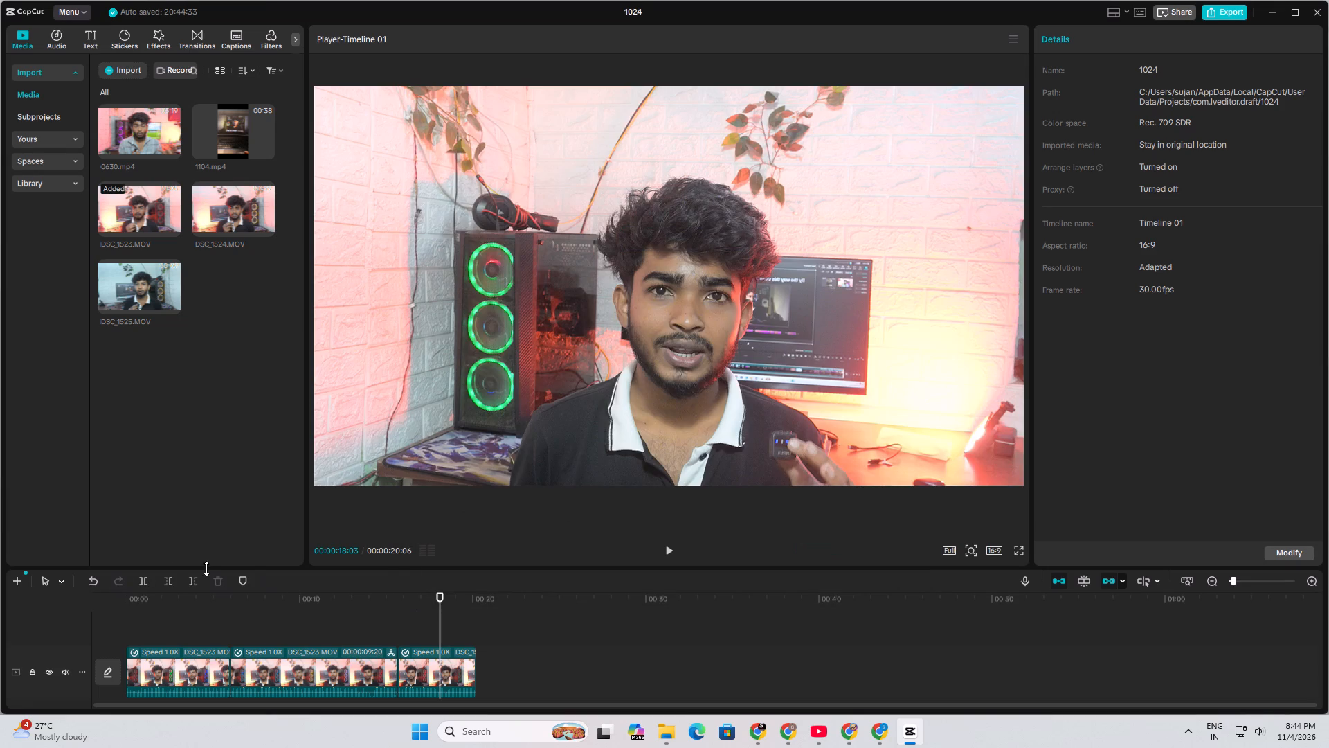
Undo the deletion of the first DSC_1523.MOV segment on the timeline.
{"action": "left_click", "coordinate": [95, 582]}
{"action": "left_click", "coordinate": [664, 715]}
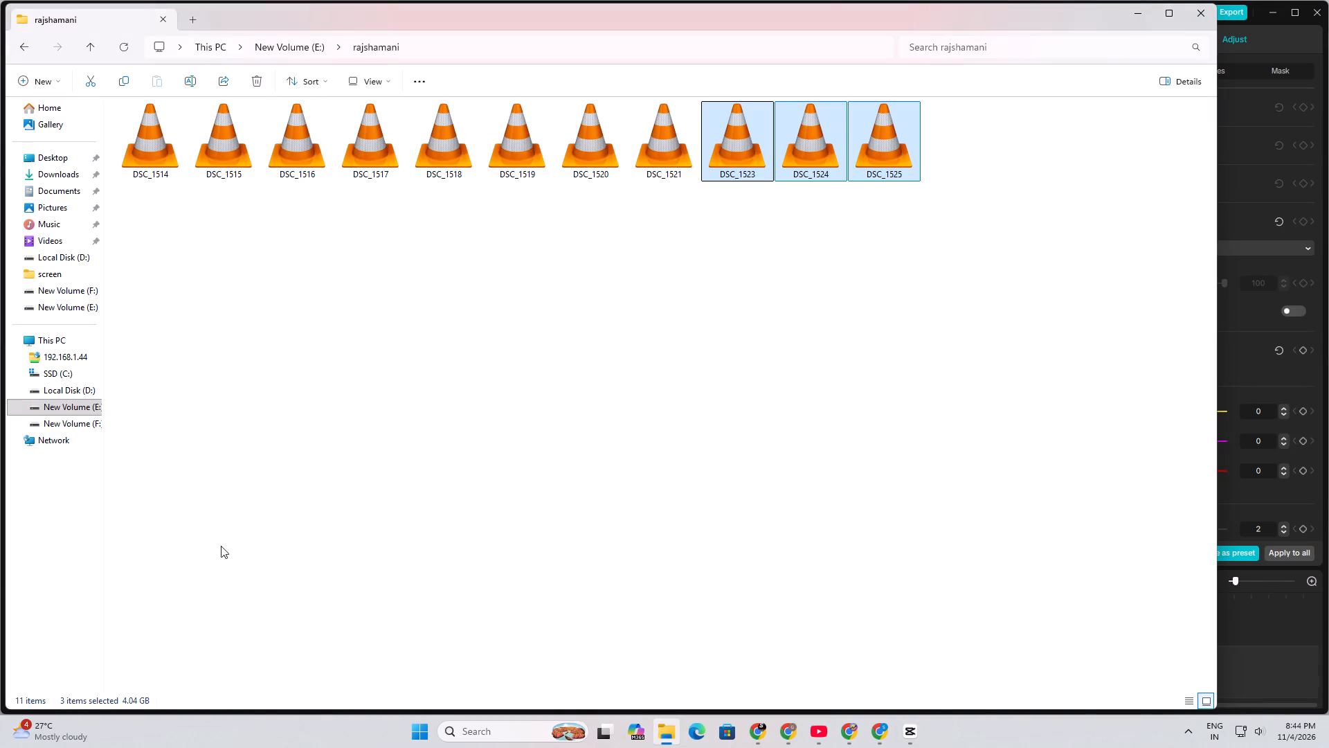
{"action": "left_click", "coordinate": [86, 415]}
{"action": "left_click", "coordinate": [84, 422]}
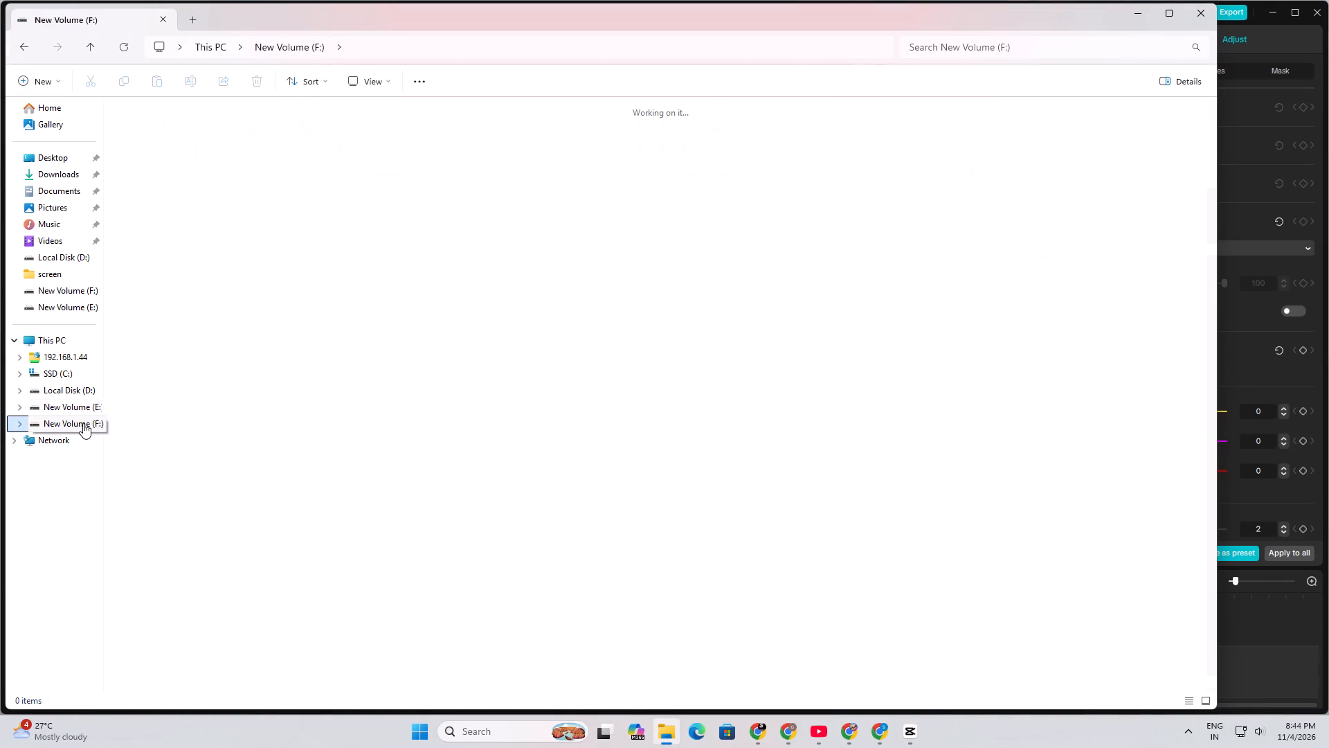
{"action": "scroll", "coordinate": [282, 283], "scroll_direction": "down", "scroll_amount": 5}
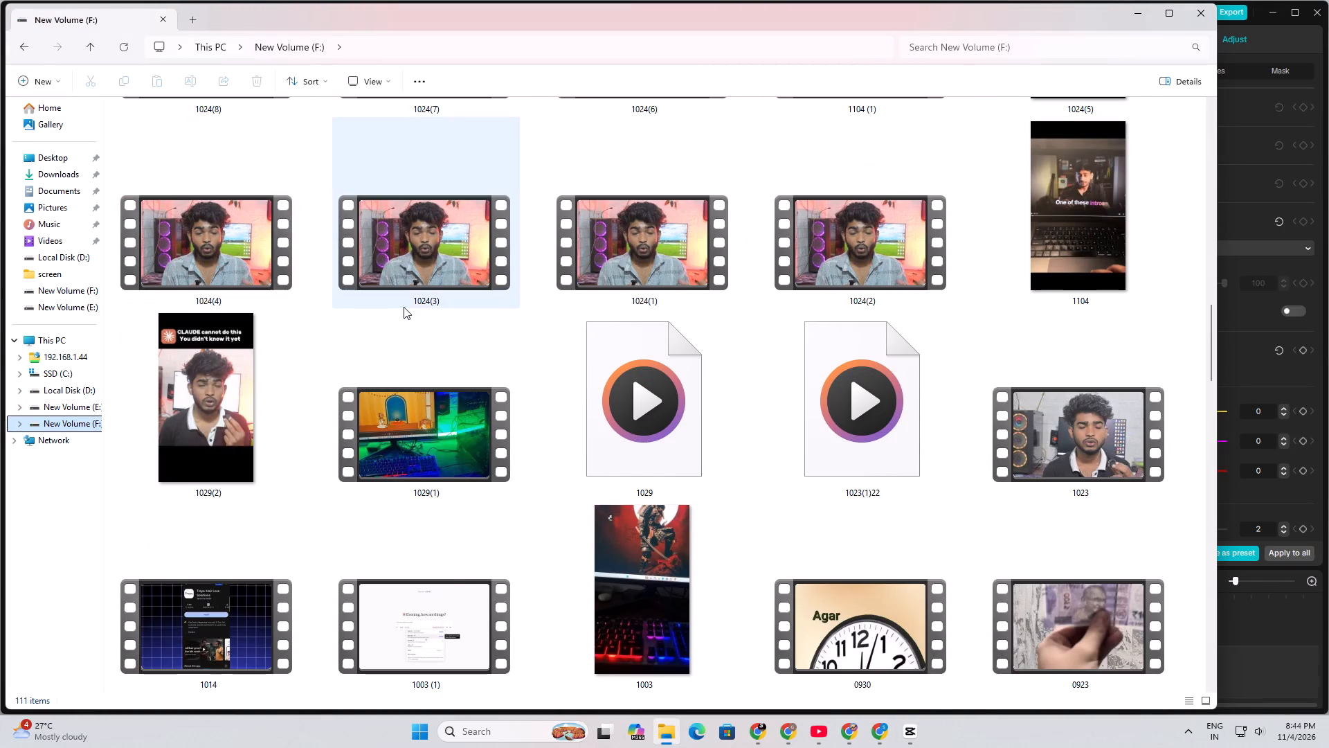
{"action": "scroll", "coordinate": [404, 307], "scroll_direction": "up", "scroll_amount": 1}
{"action": "left_click", "coordinate": [224, 431]}
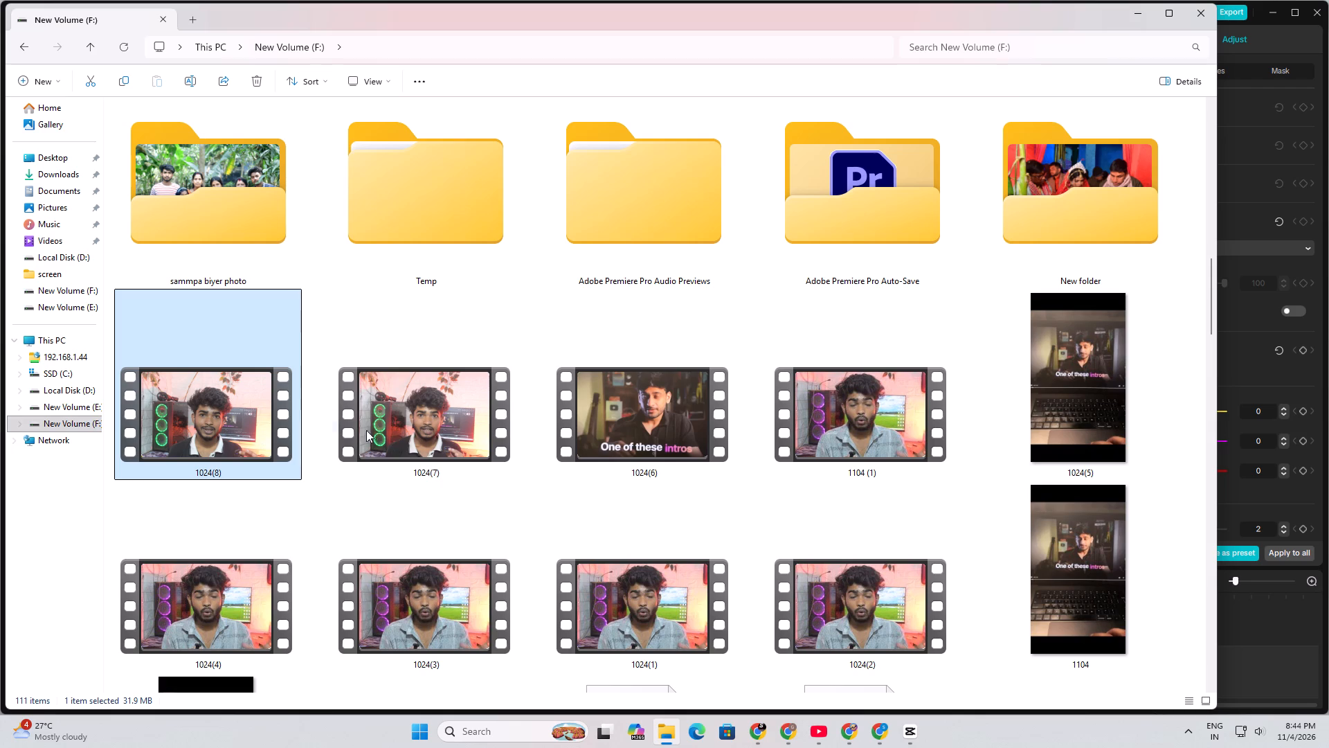